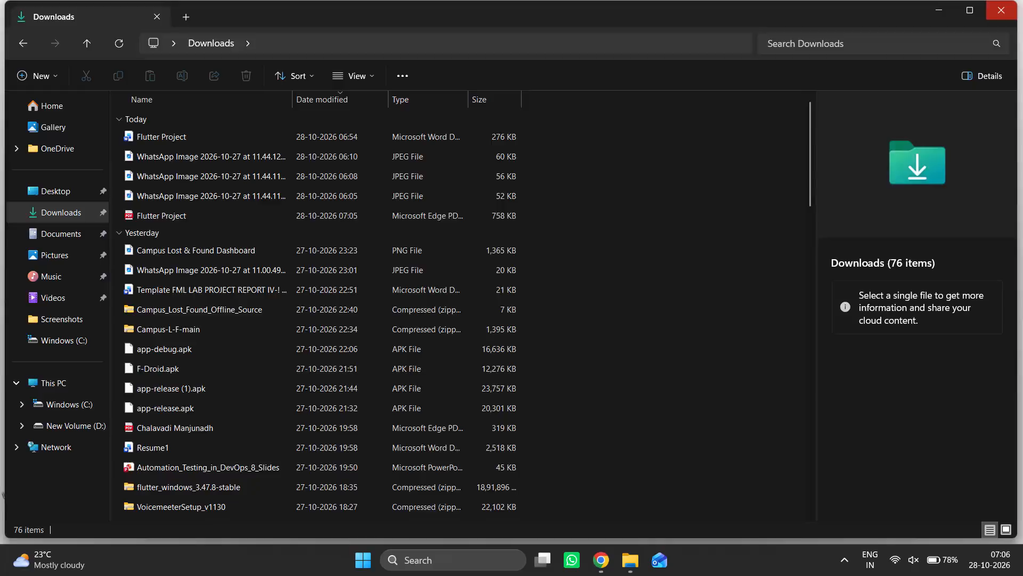
# Refresh the desktop.
pyautogui.rightClick(884, 65)
pyautogui.click(754, 124)
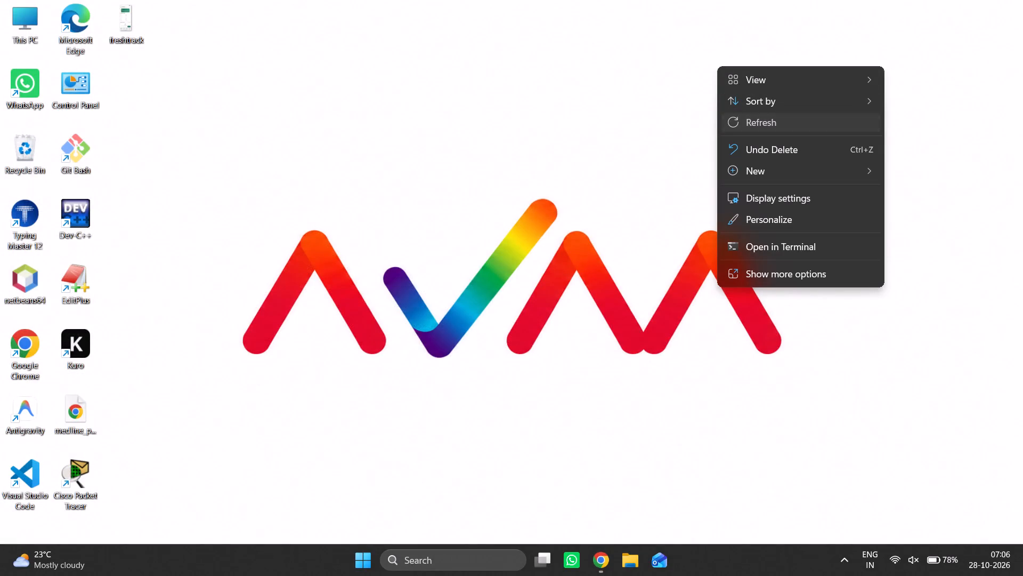
# Delete the freshtrack image file from the desktop.
pyautogui.click(123, 17)
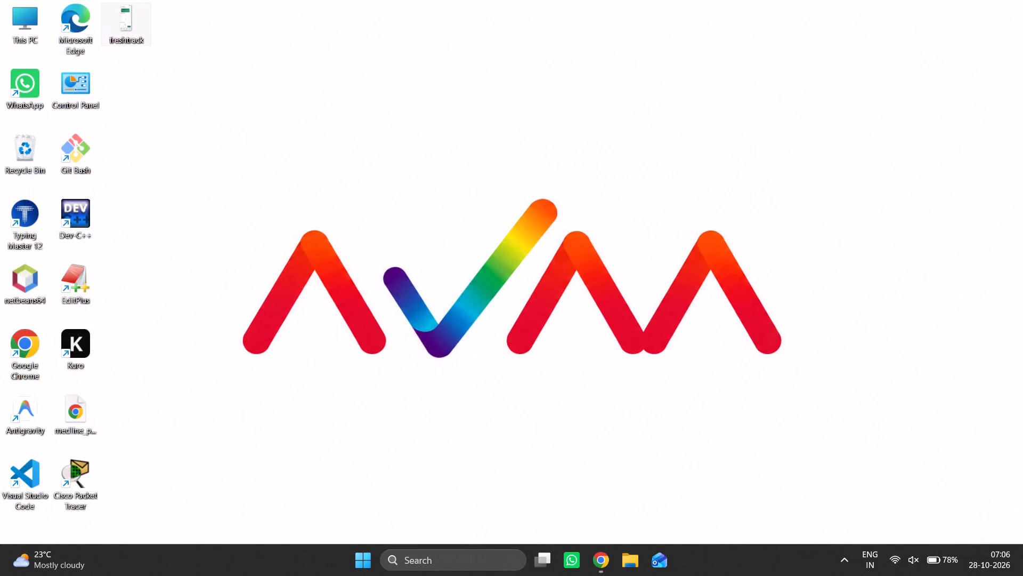
pyautogui.press('Delete')
# Open the Downloads folder from This PC.
pyautogui.doubleClick(23, 30)
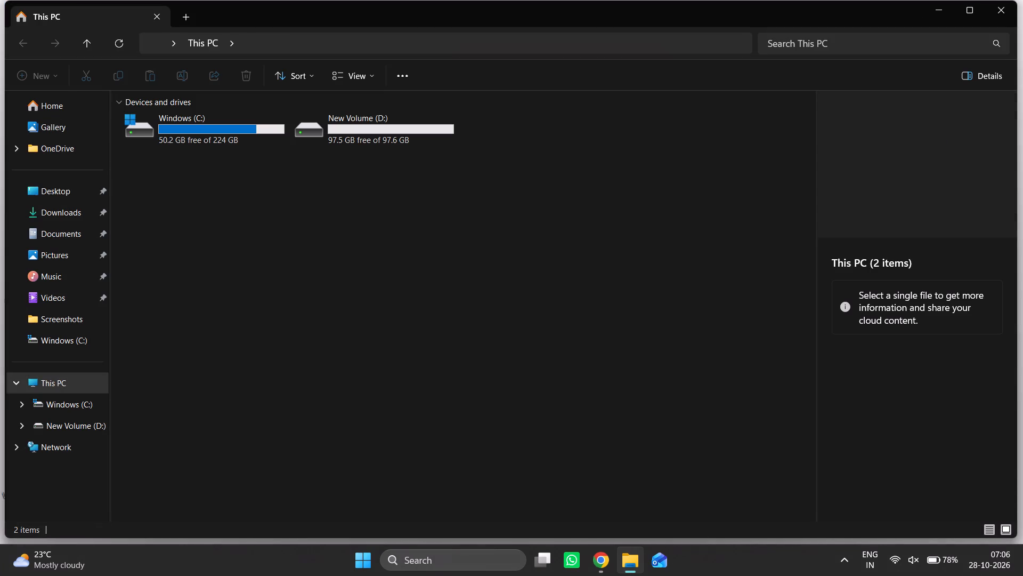
pyautogui.click(56, 205)
# View the WhatsApp image from 11.44.12 PM in the Downloads folder and close it.
pyautogui.doubleClick(158, 173)
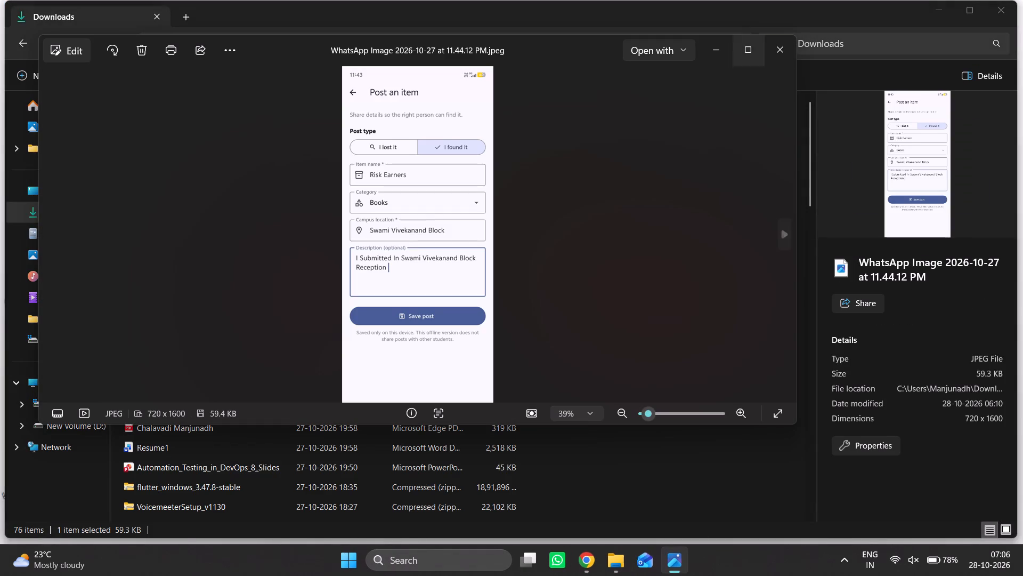
pyautogui.click(777, 55)
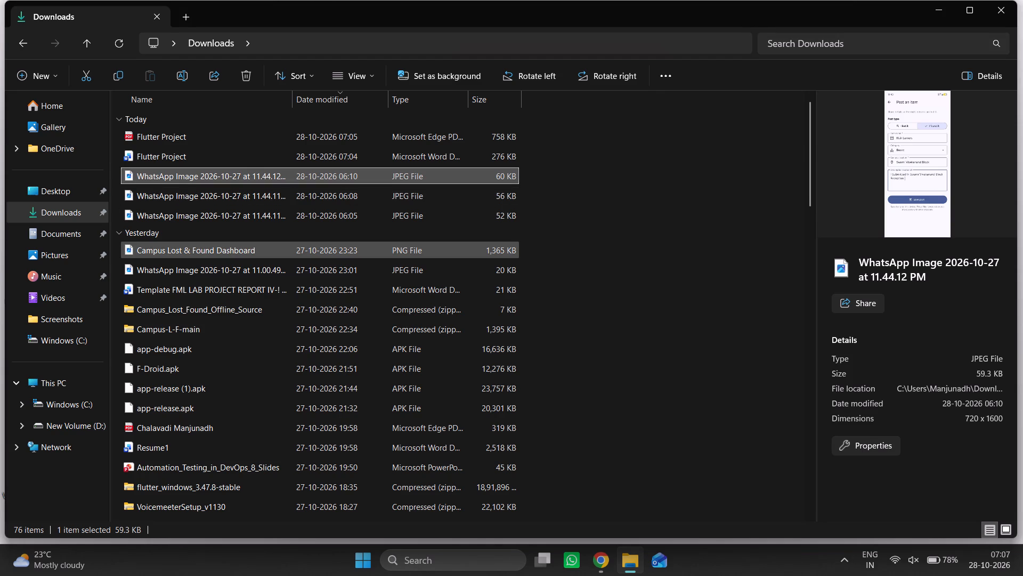
# Look through the Downloads files and open the WhatsApp Image 2026-10-27 at 11.44.11 that was modified at 06:08.
pyautogui.scroll(-17, 234, 280)
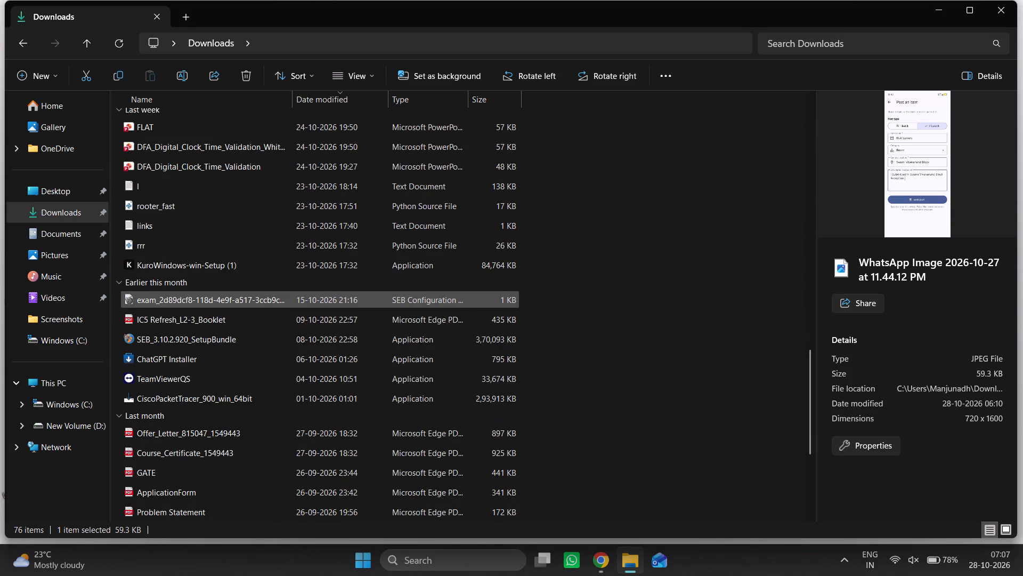
pyautogui.scroll(15, 192, 319)
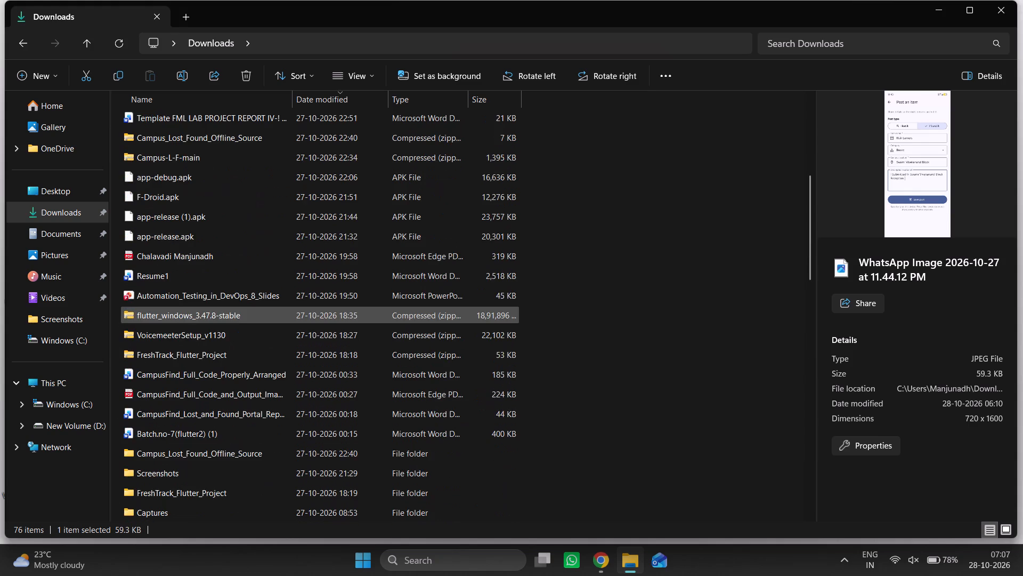
pyautogui.scroll(6, 192, 319)
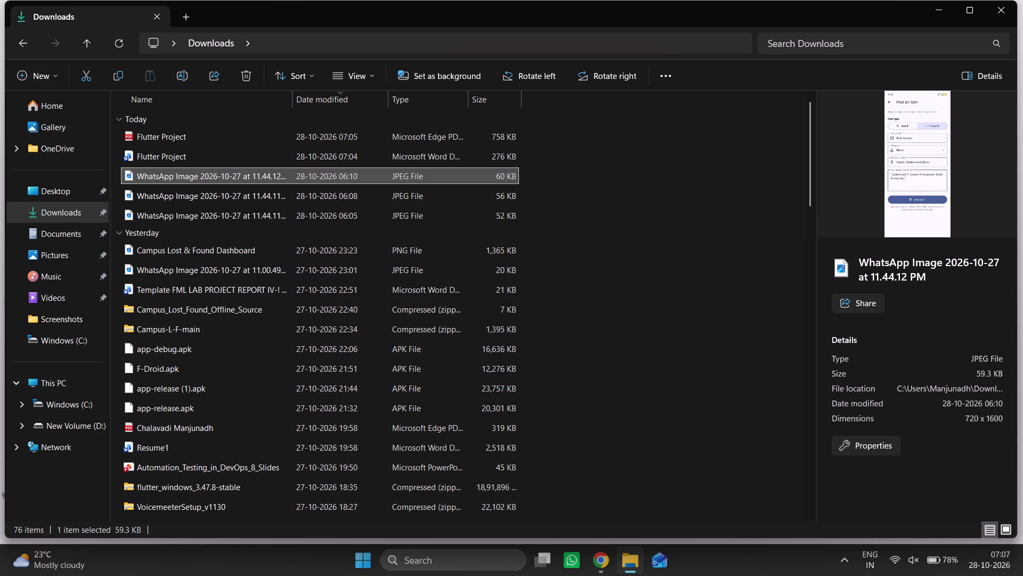
pyautogui.click(224, 196)
pyautogui.doubleClick(224, 196)
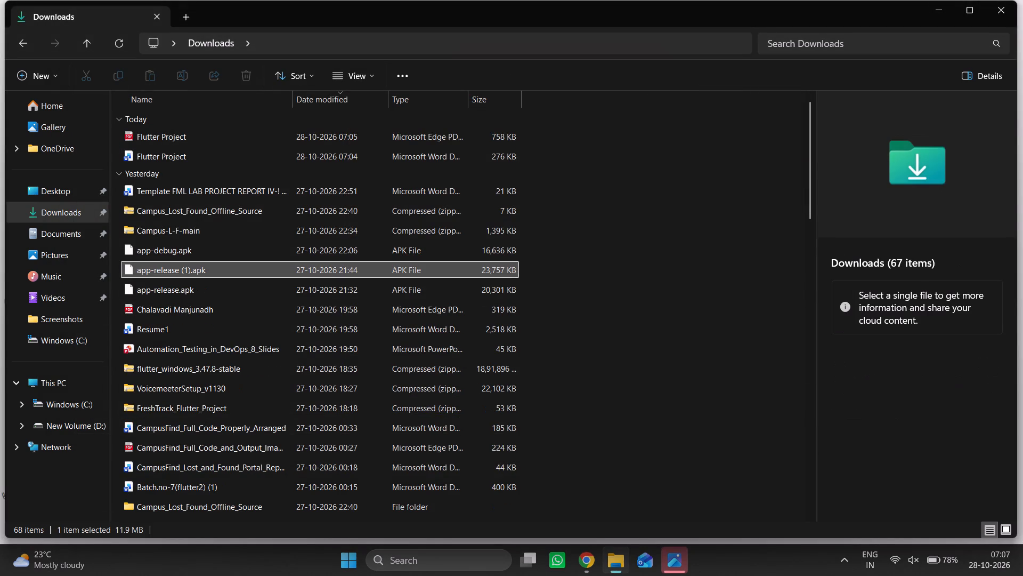
# Delete the three APK files app-release (1).apk, app-release.apk and app-debug.apk from the Downloads folder.
pyautogui.click(181, 273)
pyautogui.press('Delete')
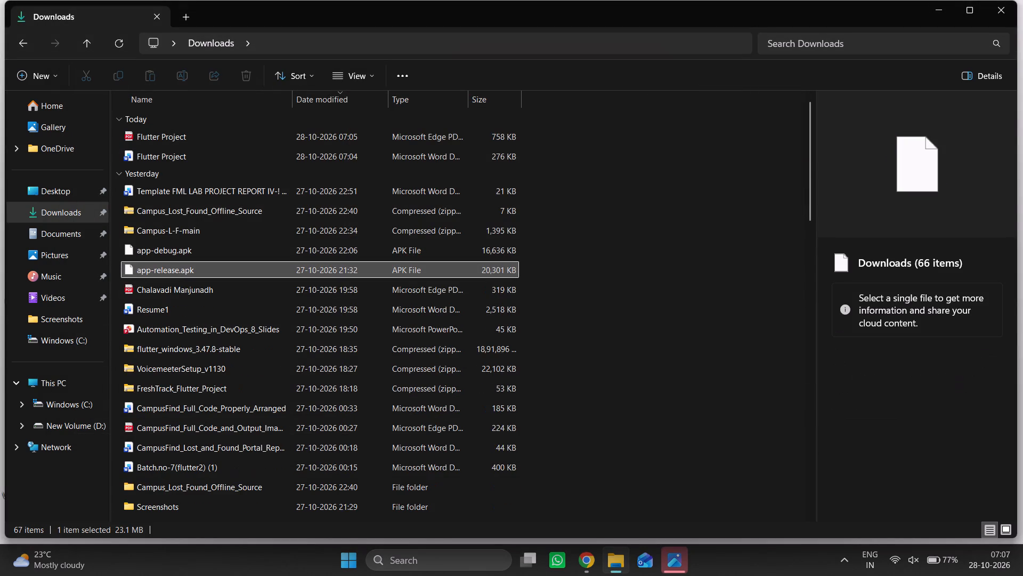
pyautogui.click(182, 276)
pyautogui.press('Delete')
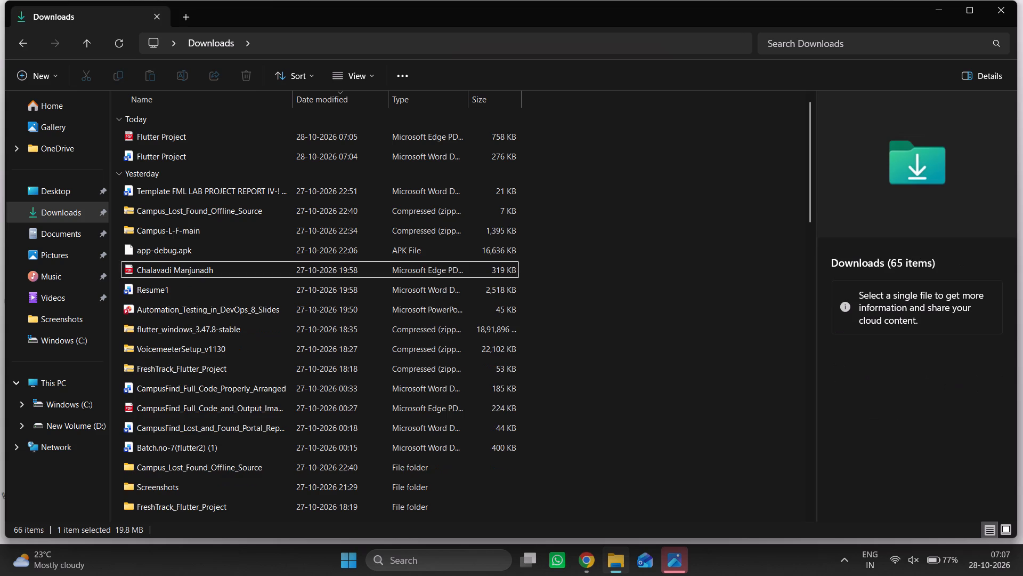
pyautogui.click(178, 247)
pyautogui.press('Delete')
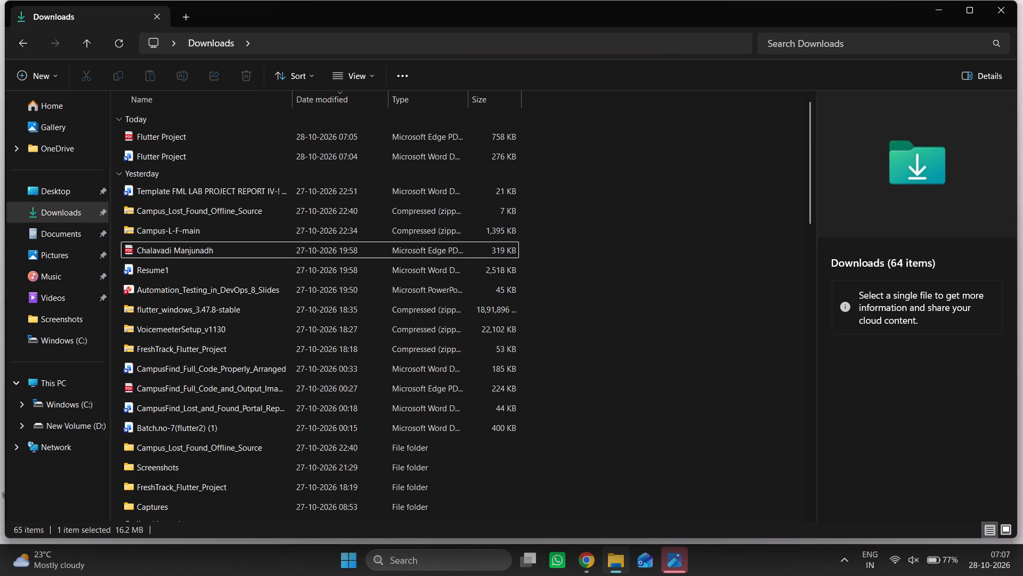
# Delete the FreshTrack_Flutter_Project file folder from Downloads.
pyautogui.scroll(-1, 251, 491)
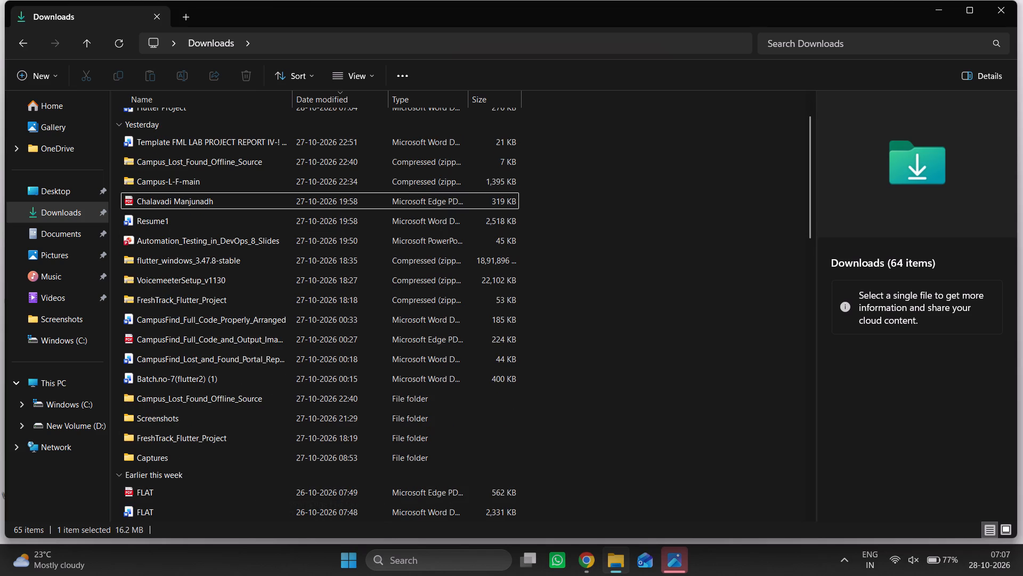
pyautogui.click(182, 440)
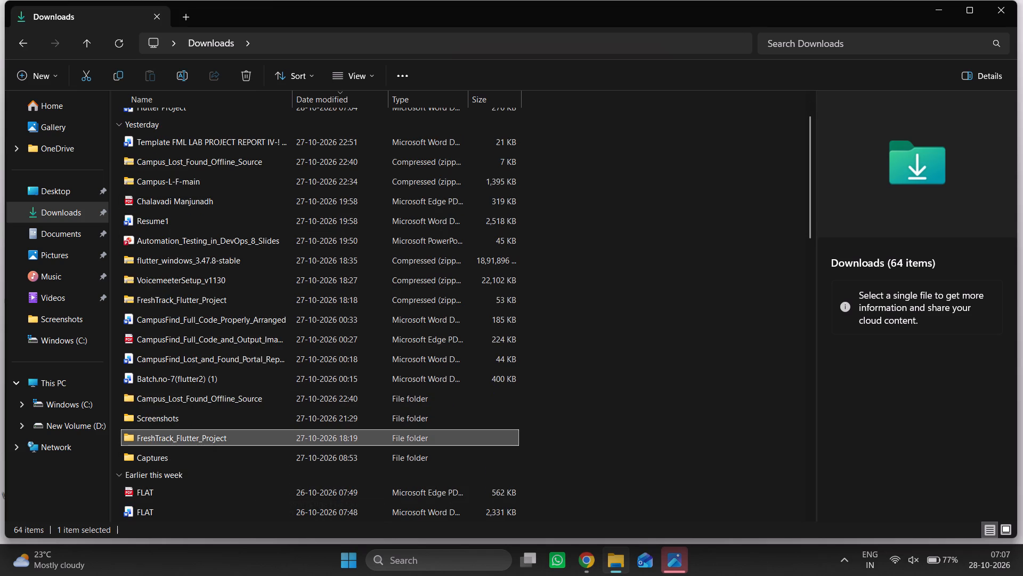
pyautogui.press('Delete')
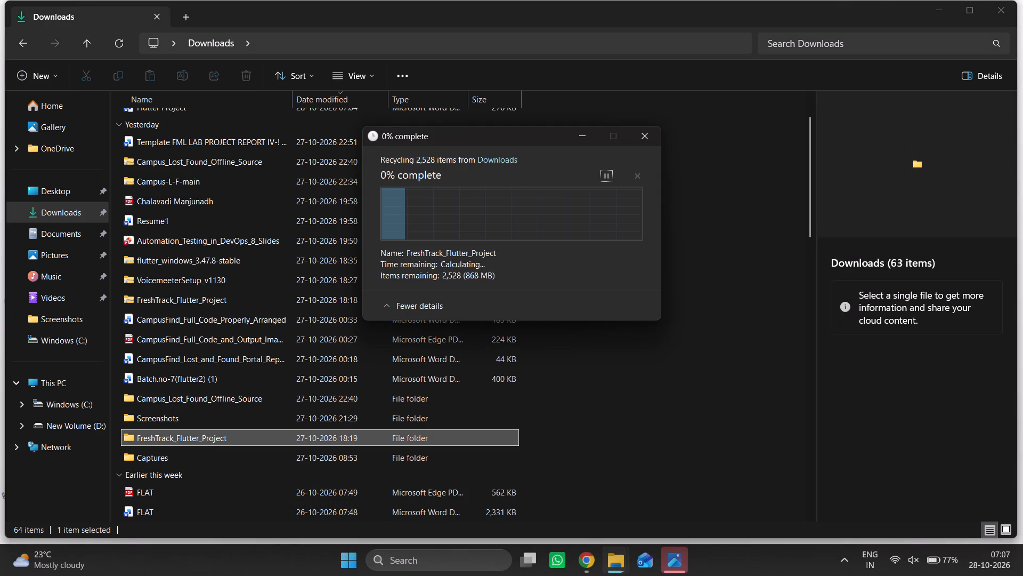
# Delete the Captures folder from Downloads.
pyautogui.doubleClick(171, 443)
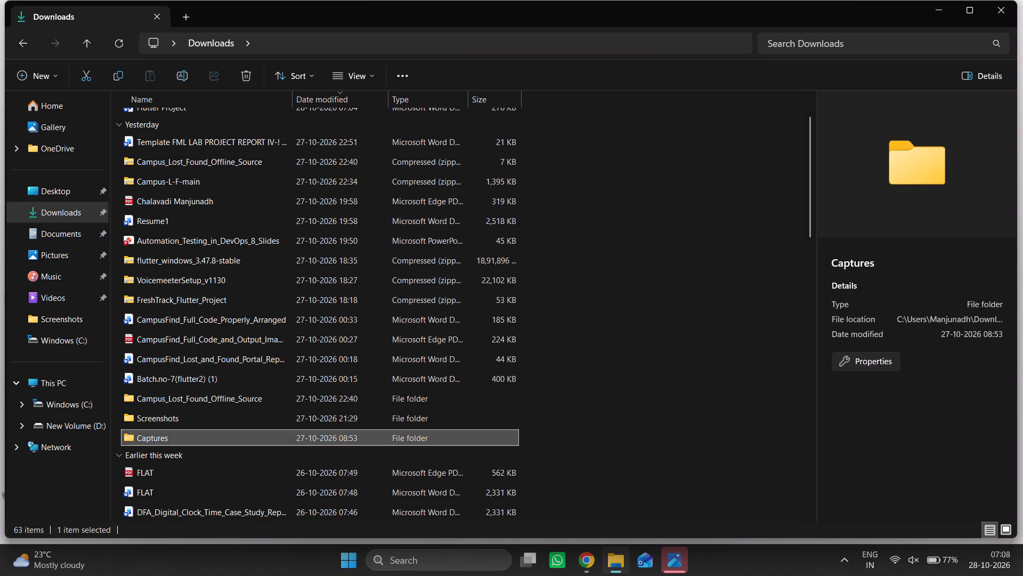
pyautogui.click(20, 42)
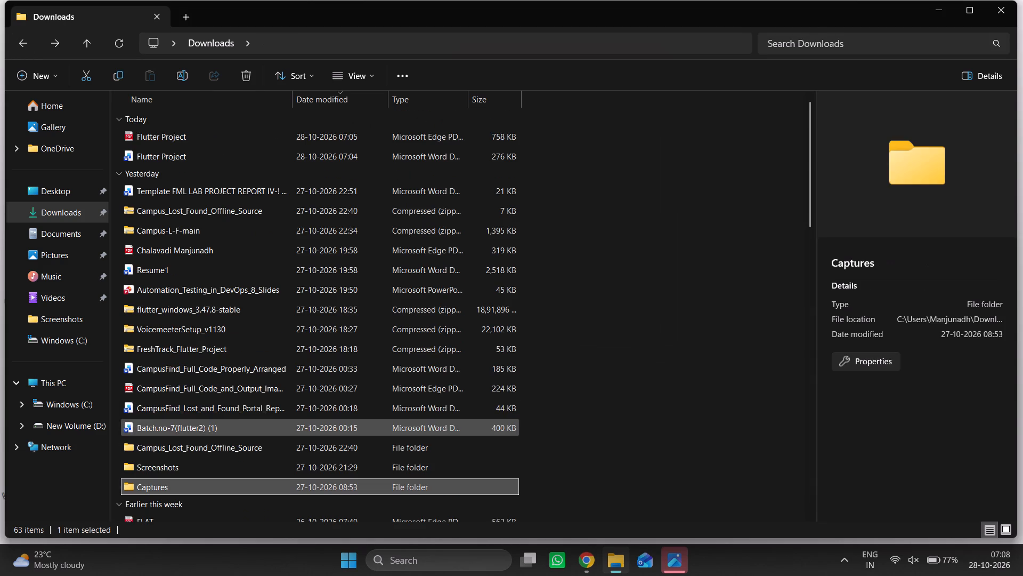
pyautogui.click(152, 486)
pyautogui.press('Delete')
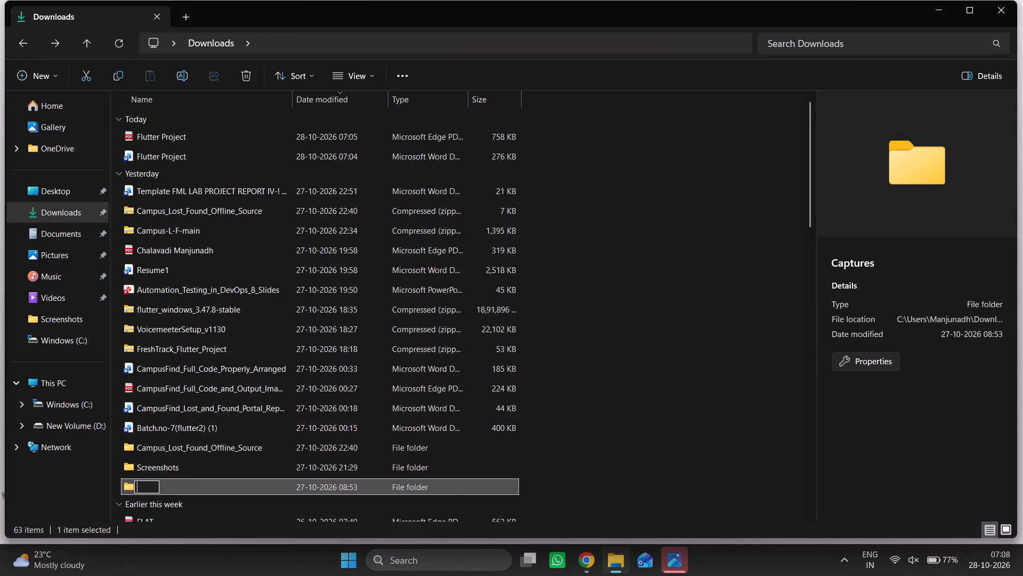
pyautogui.click(191, 481)
pyautogui.press('Delete')
pyautogui.doubleClick(172, 461)
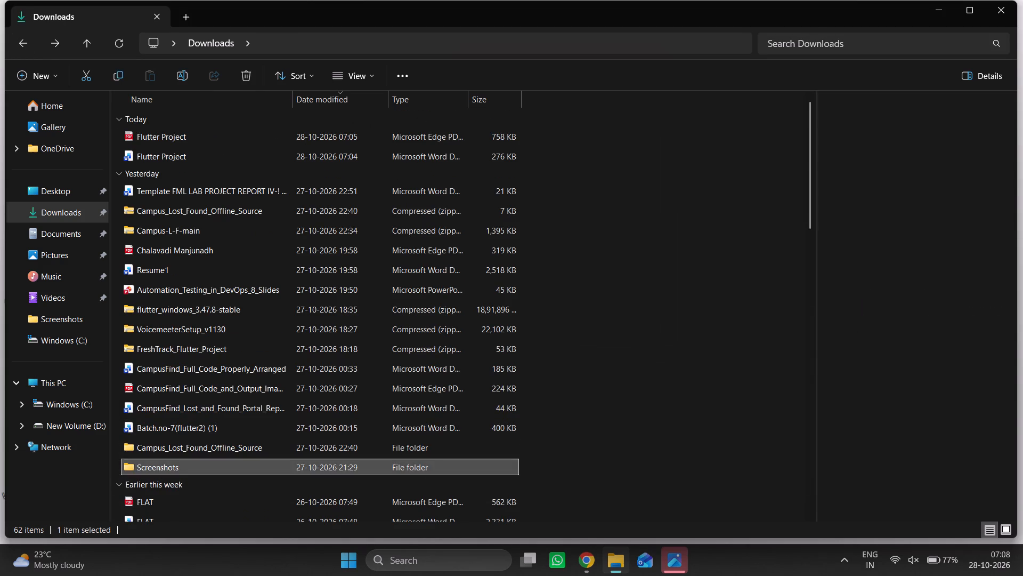
pyautogui.doubleClick(439, 239)
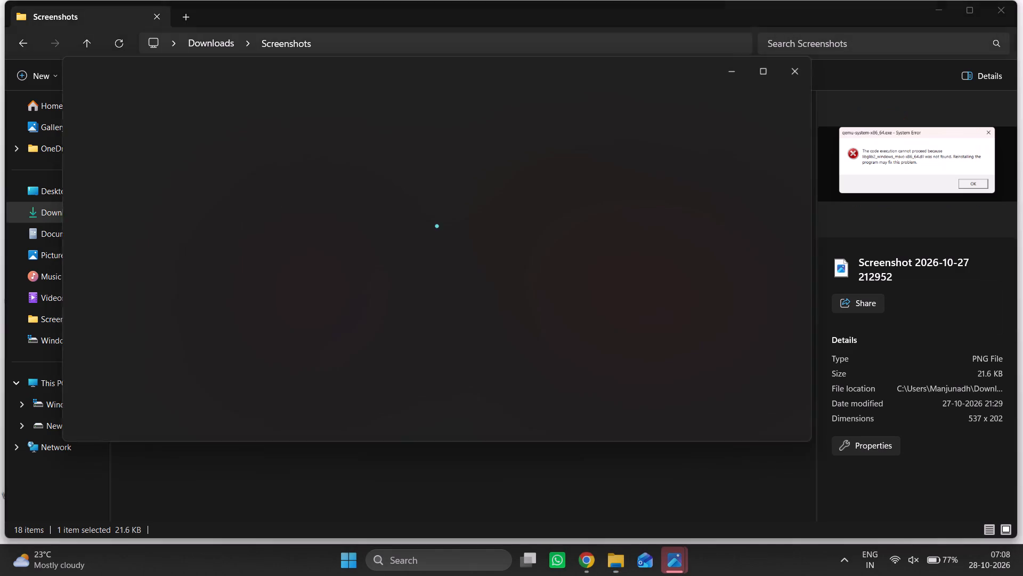
pyautogui.press('Delete')
pyautogui.press('Delete')
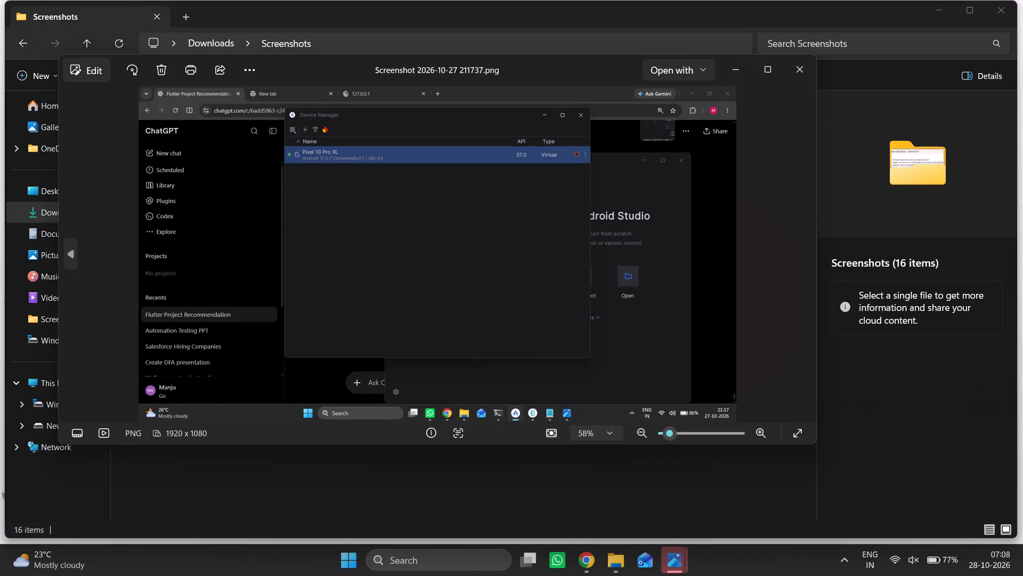
pyautogui.press('Delete')
pyautogui.press('Delete')
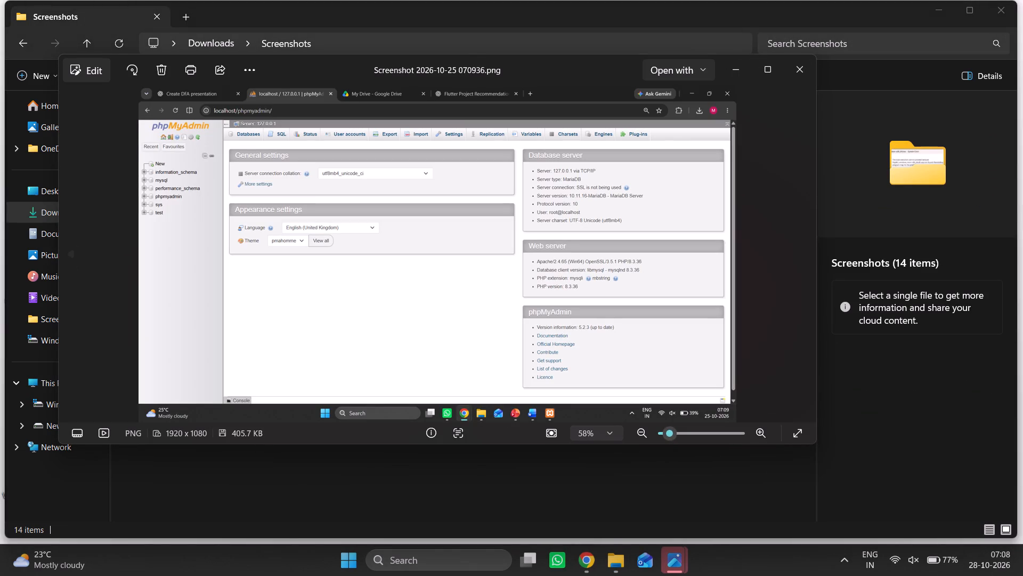
pyautogui.press('Delete')
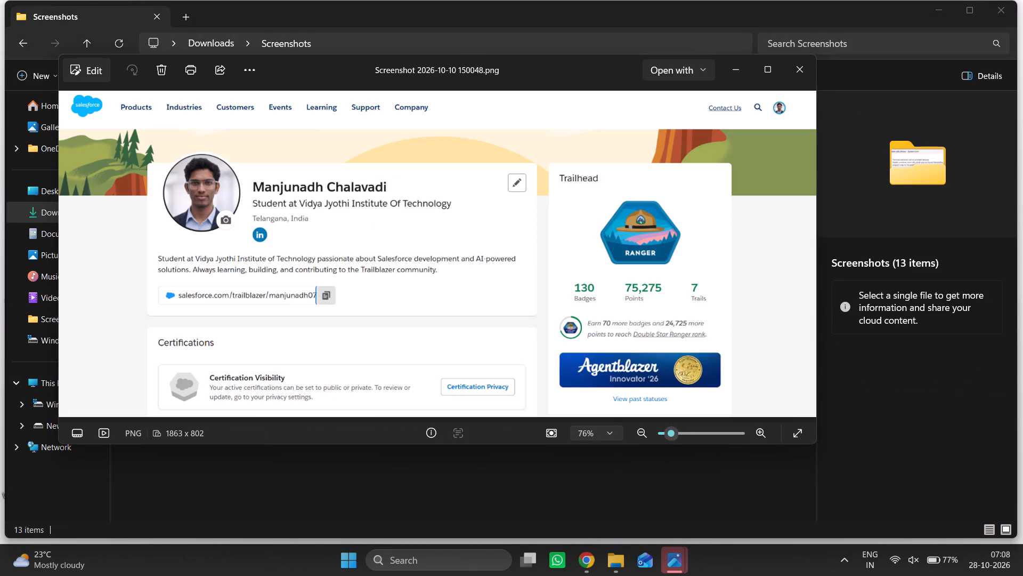
pyautogui.click(805, 72)
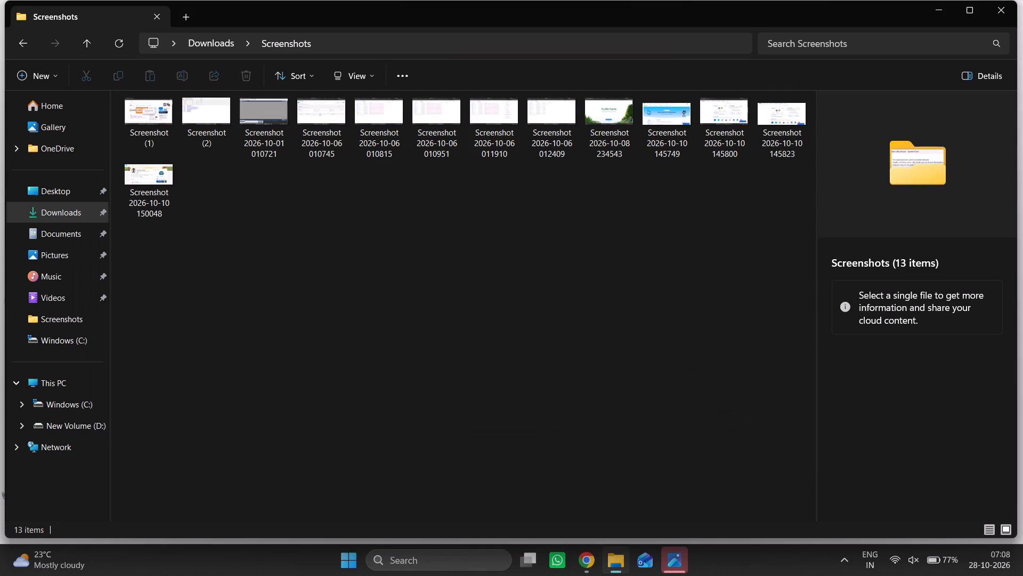
pyautogui.click(23, 42)
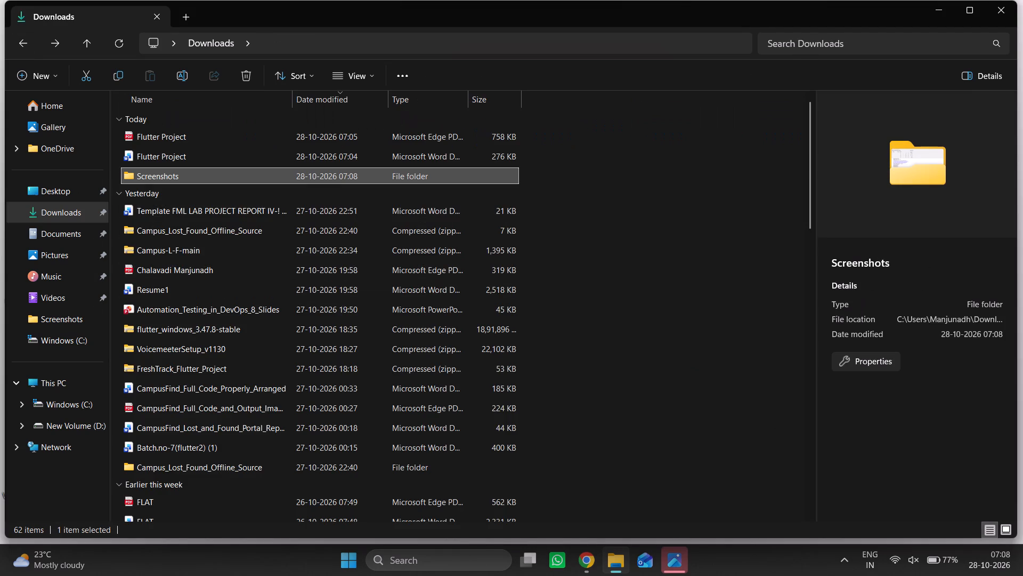
# Check the Template FML LAB PROJECT REPORT document in Word, close it and delete the file from Downloads.
pyautogui.doubleClick(207, 205)
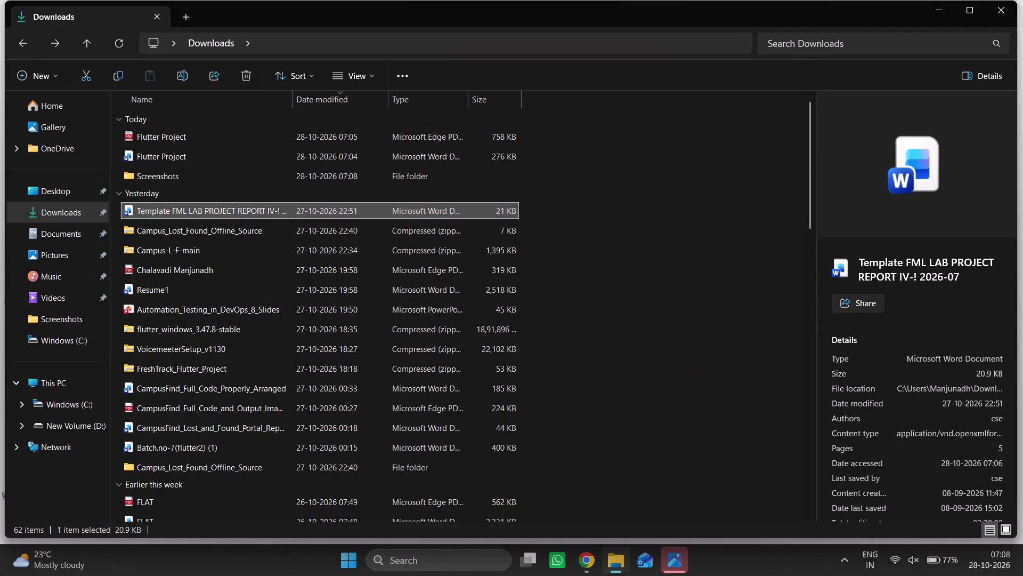
pyautogui.click(1019, 1)
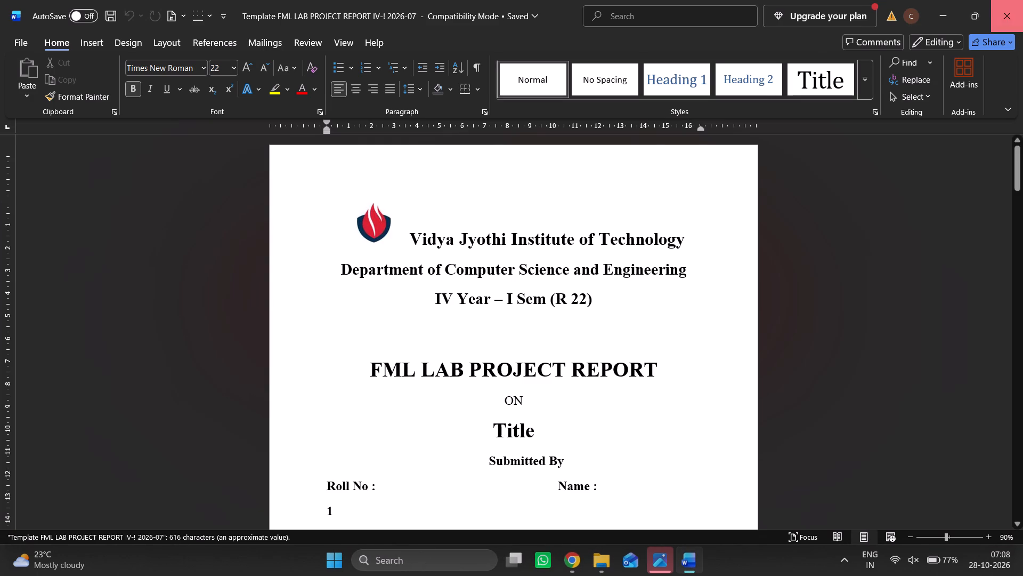
pyautogui.press('Delete')
# Look inside the zipped Campus_Lost_Found_Offline_Source archive, and close the file window and the open AVAA.png image.
pyautogui.doubleClick(203, 211)
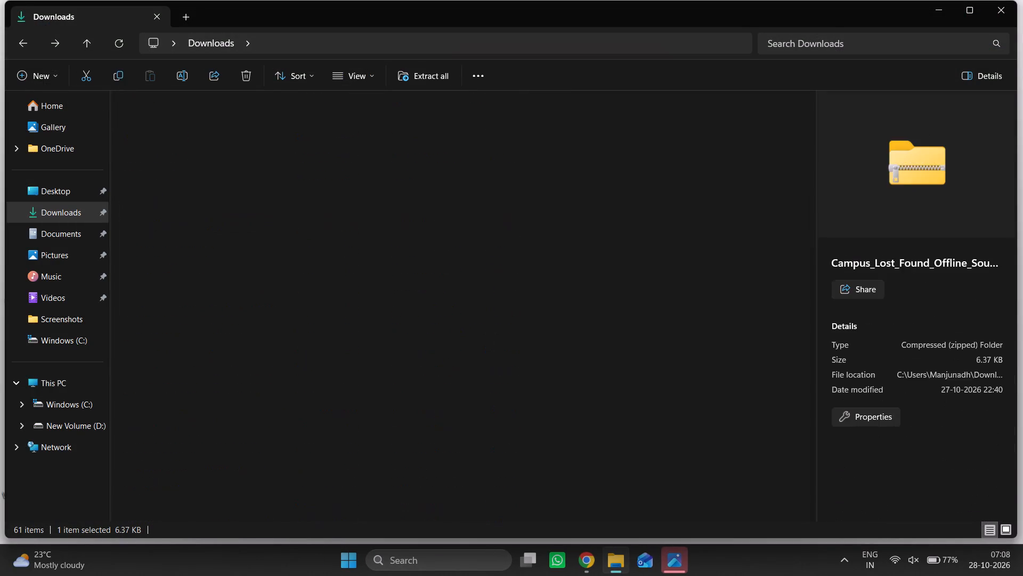
pyautogui.click(1011, 18)
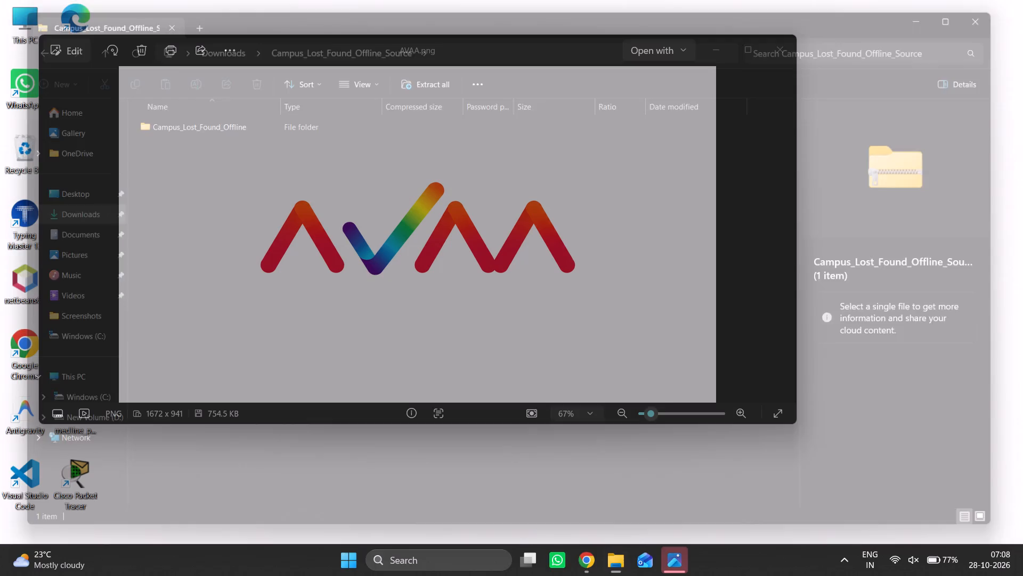
pyautogui.click(778, 44)
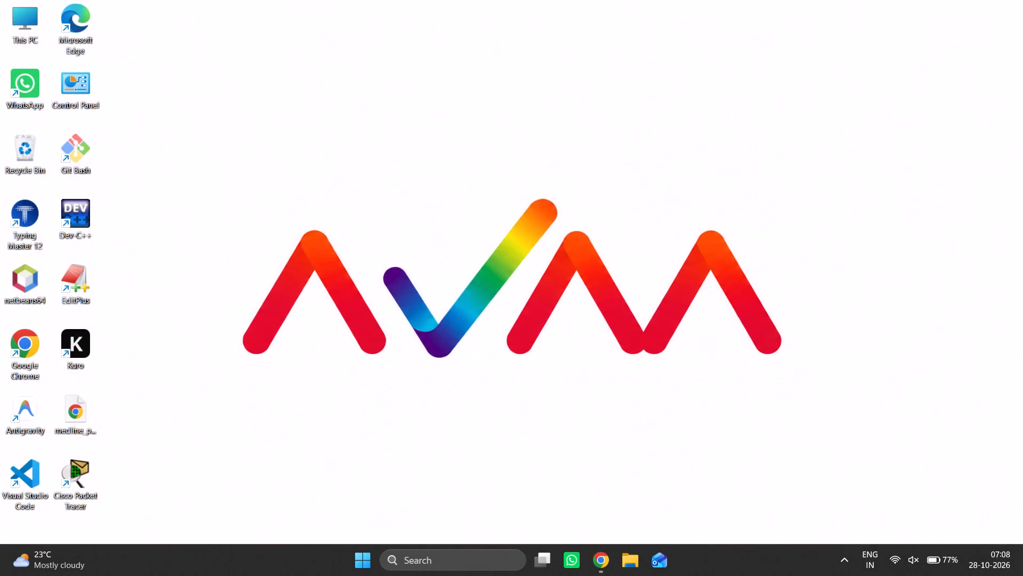
# Reopen the Downloads folder and delete the zipped Campus-L-F-main archive.
pyautogui.doubleClick(13, 17)
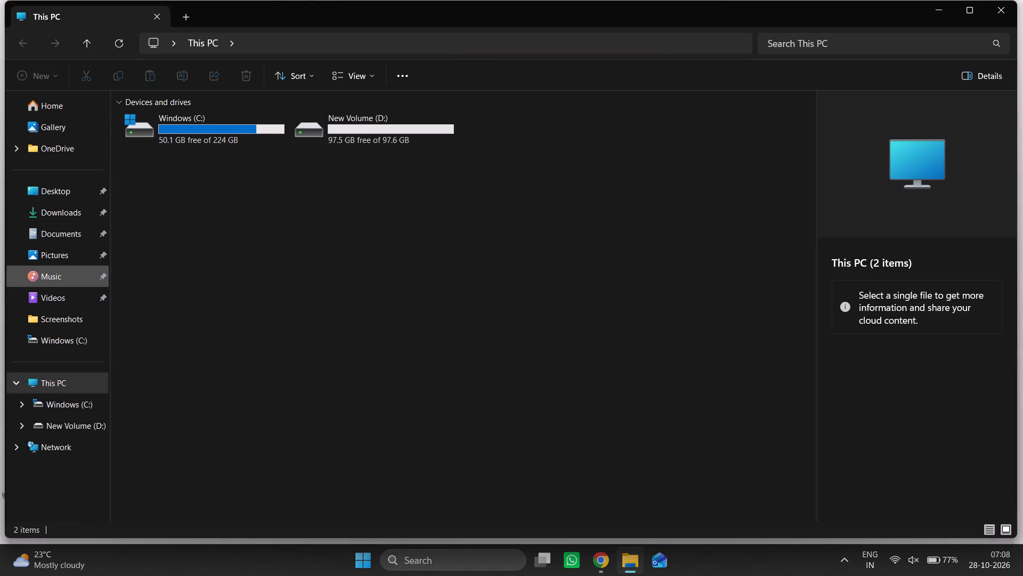
pyautogui.click(82, 220)
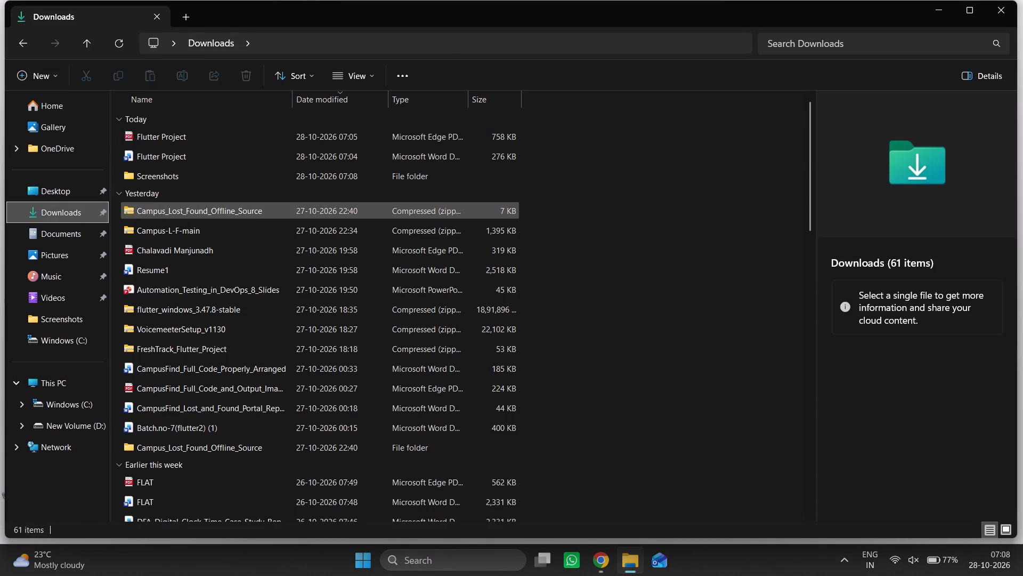
pyautogui.click(159, 228)
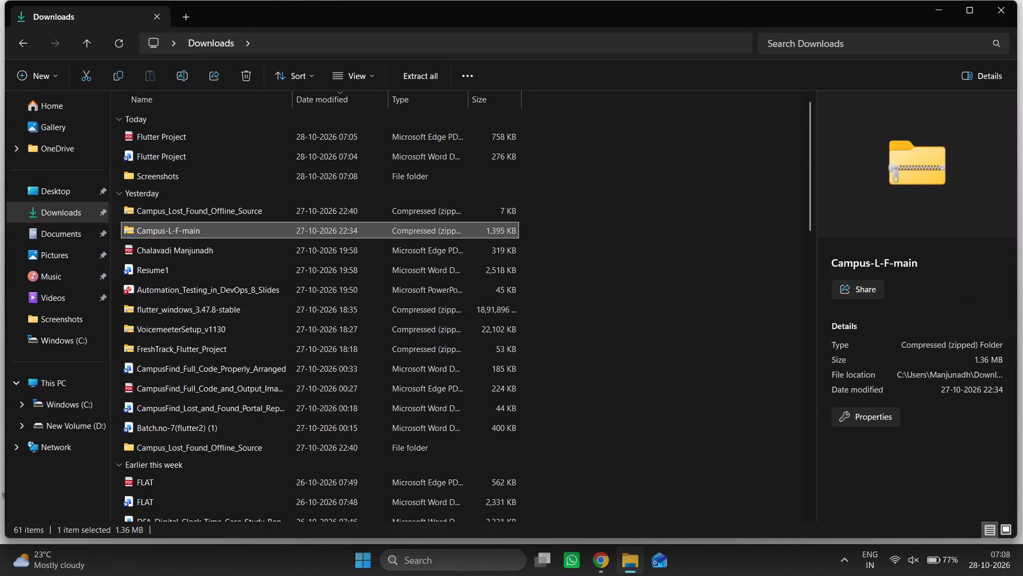
pyautogui.press('Delete')
# Open the Automation_Testing_in_DevOps_8_Slides presentation from Downloads and close the GS, WT and FLAT presentations.
pyautogui.click(164, 248)
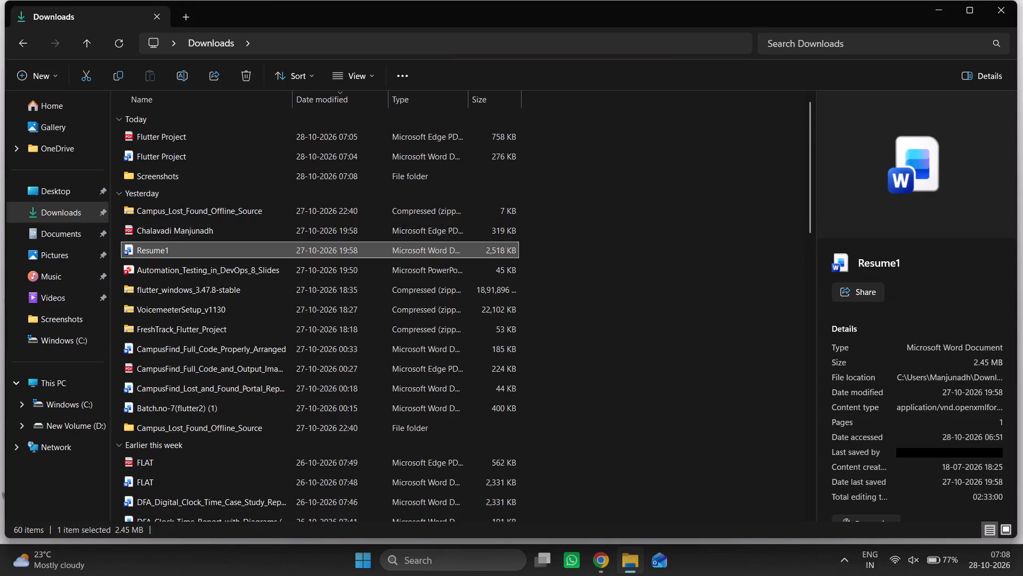
pyautogui.doubleClick(190, 271)
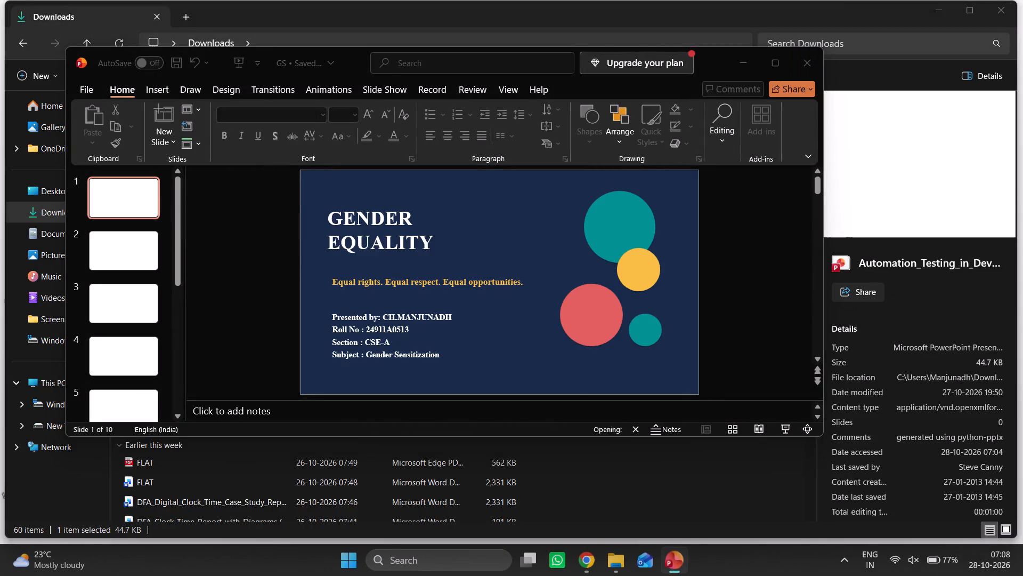
pyautogui.click(778, 60)
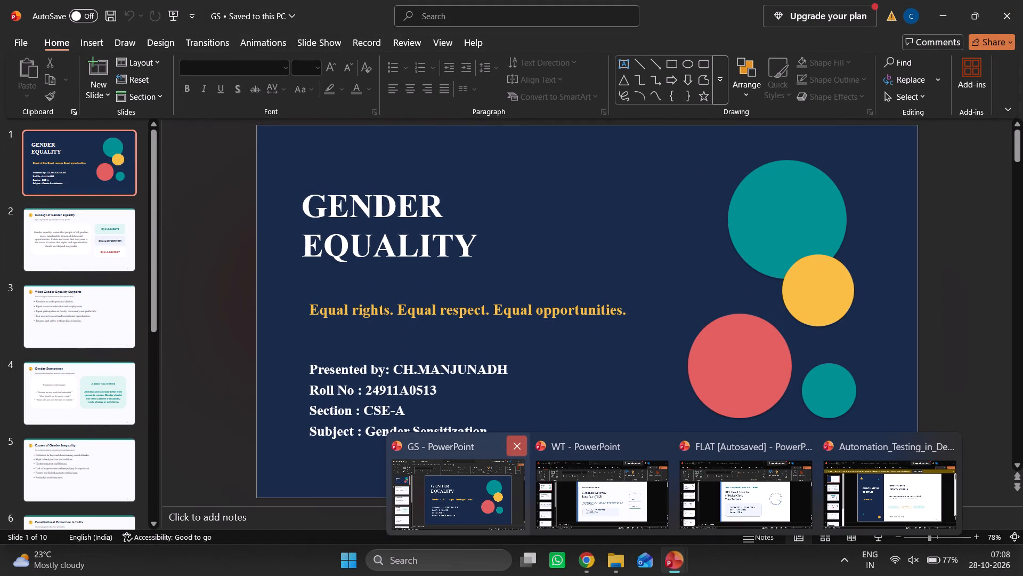
pyautogui.click(520, 443)
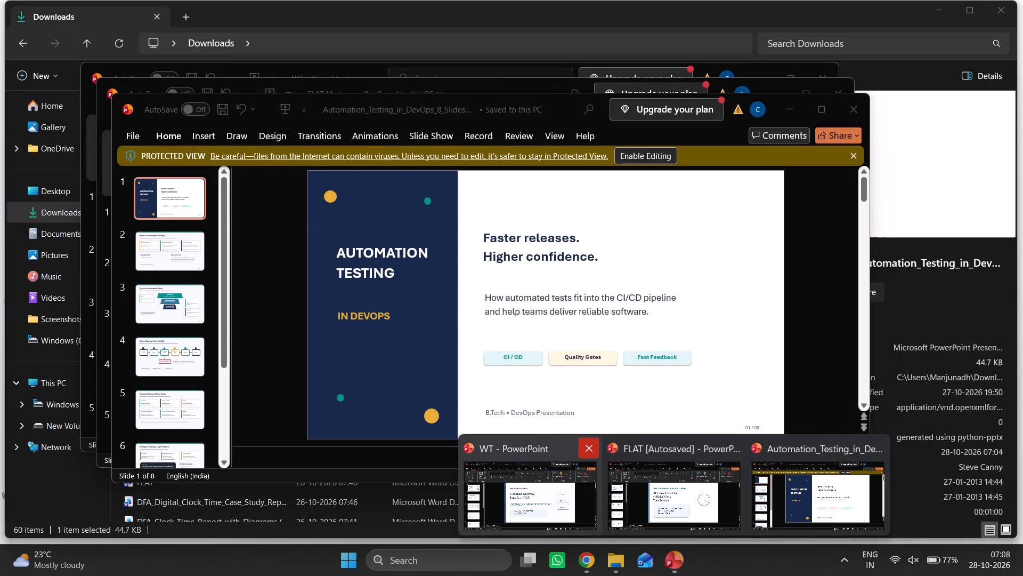
pyautogui.click(586, 452)
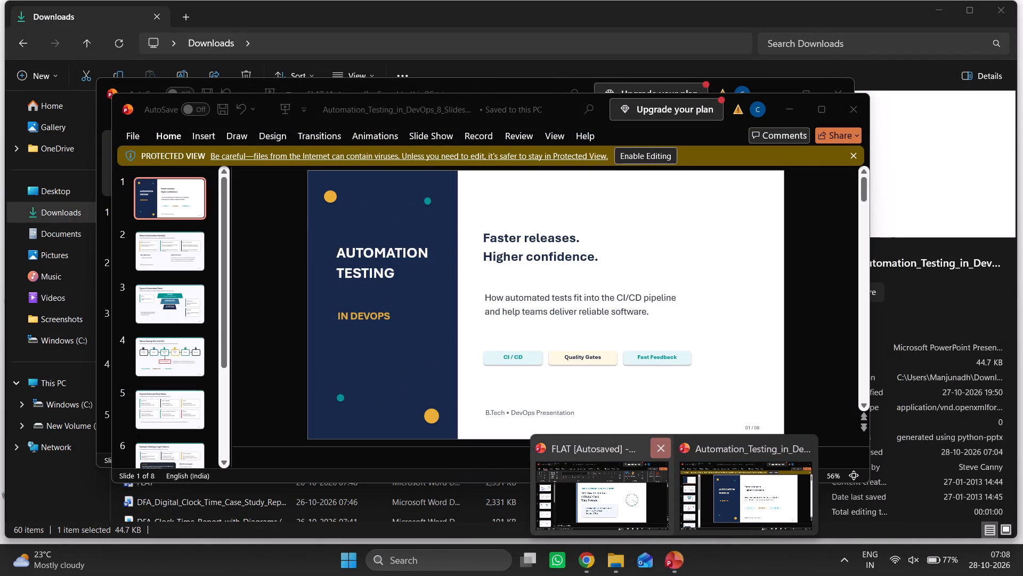
pyautogui.click(652, 449)
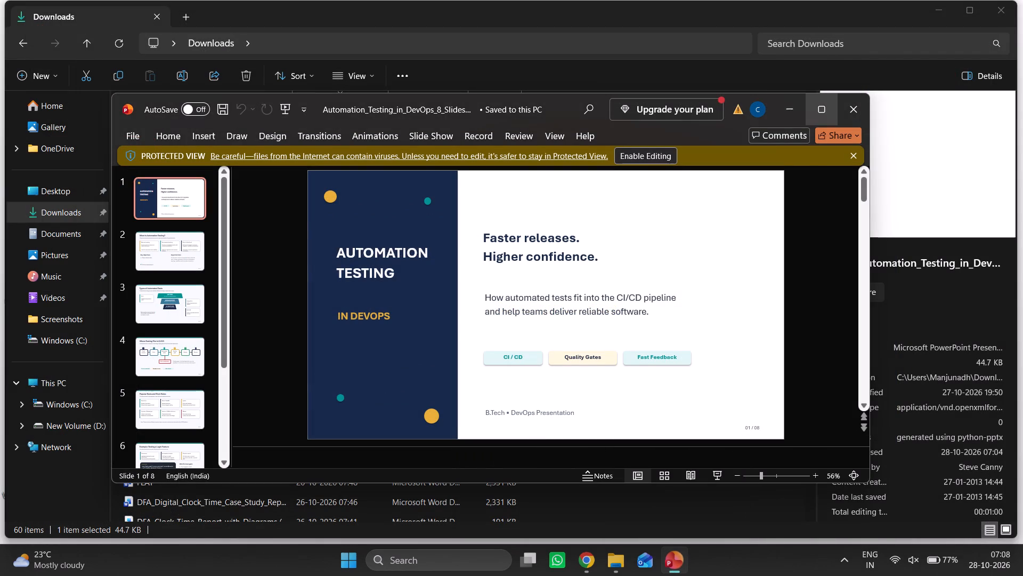
# Maximize the Automation_Testing_in_DevOps_8_Slides presentation and enable editing for it.
pyautogui.click(816, 114)
pyautogui.click(533, 71)
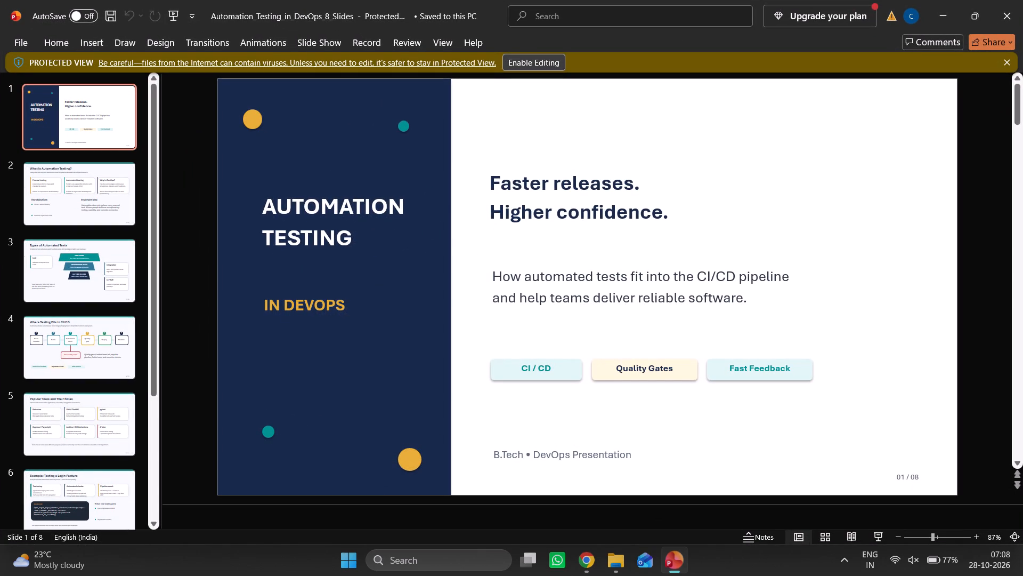
pyautogui.click(534, 63)
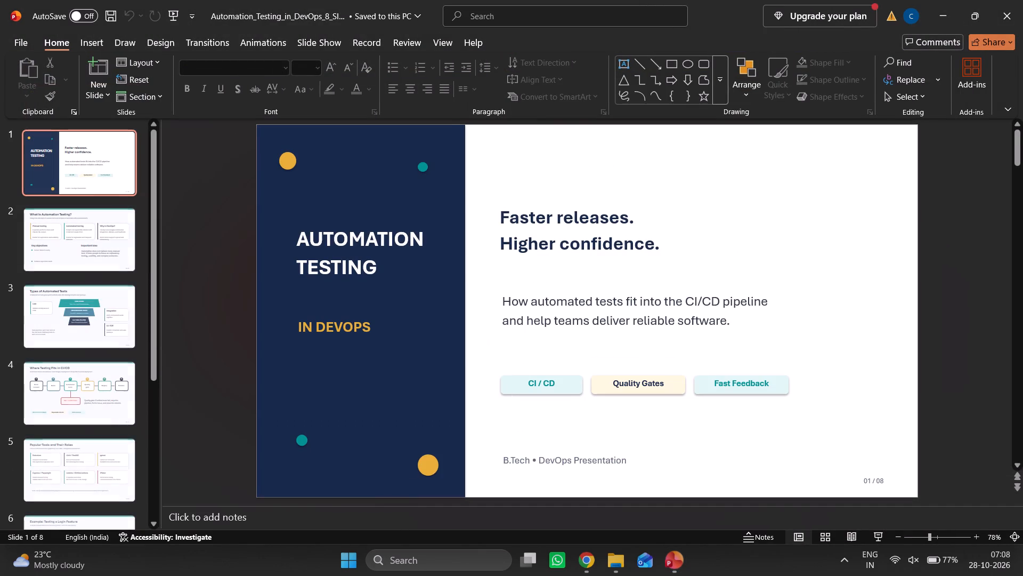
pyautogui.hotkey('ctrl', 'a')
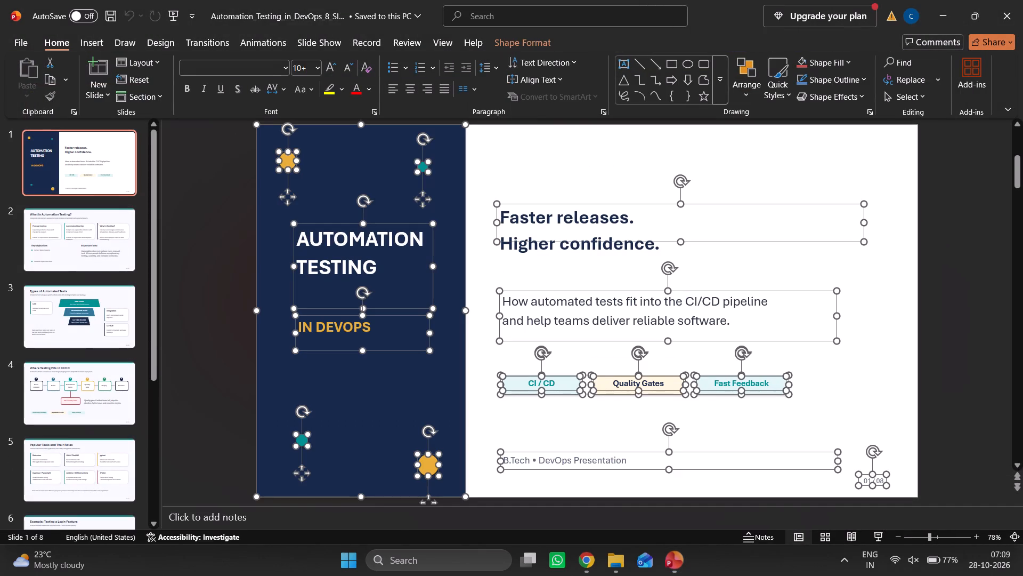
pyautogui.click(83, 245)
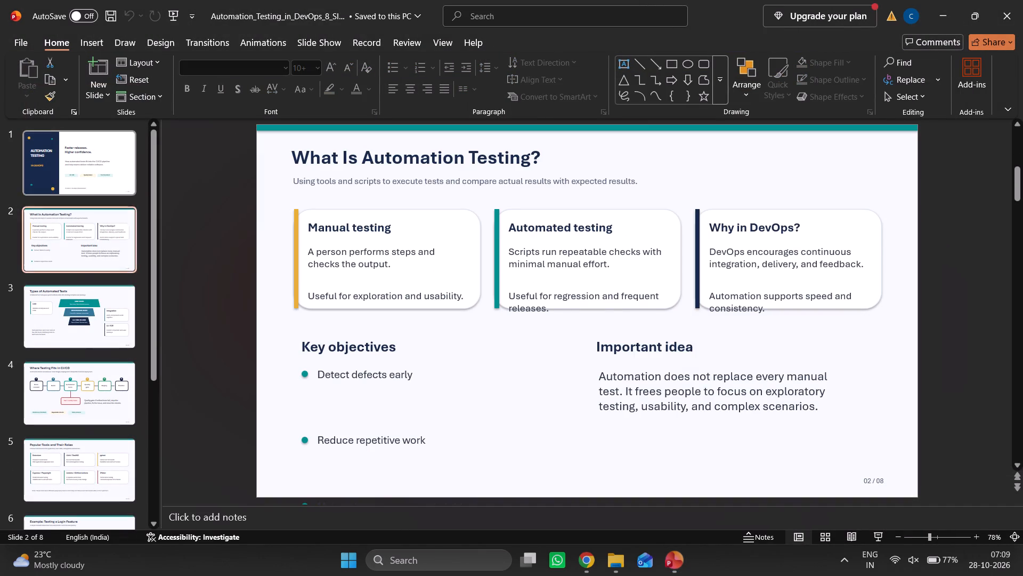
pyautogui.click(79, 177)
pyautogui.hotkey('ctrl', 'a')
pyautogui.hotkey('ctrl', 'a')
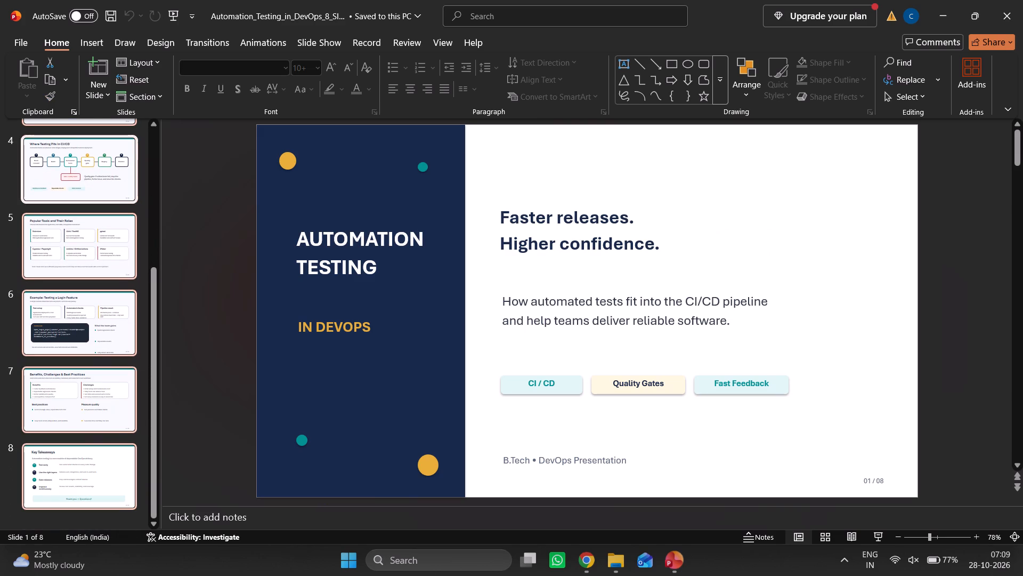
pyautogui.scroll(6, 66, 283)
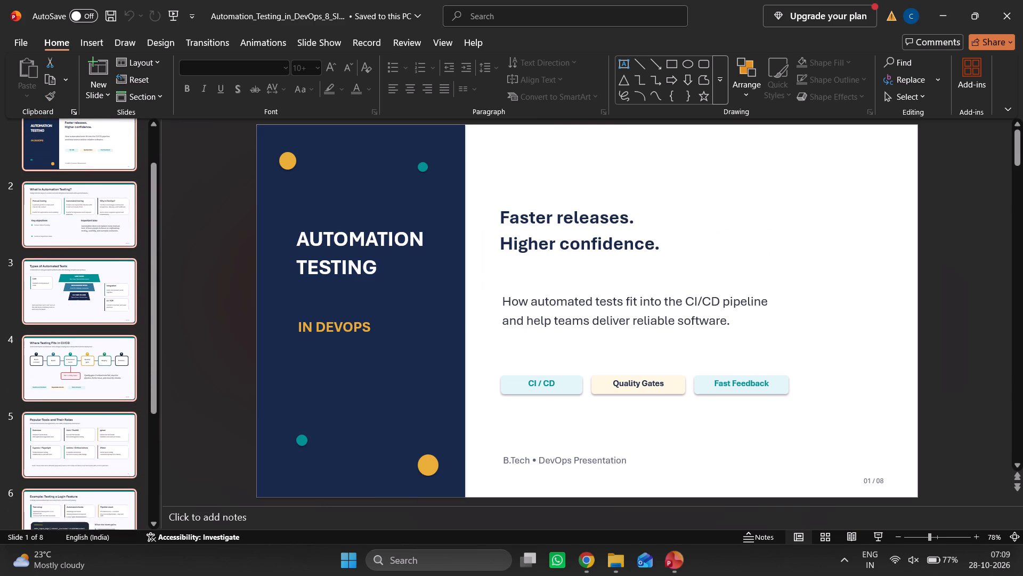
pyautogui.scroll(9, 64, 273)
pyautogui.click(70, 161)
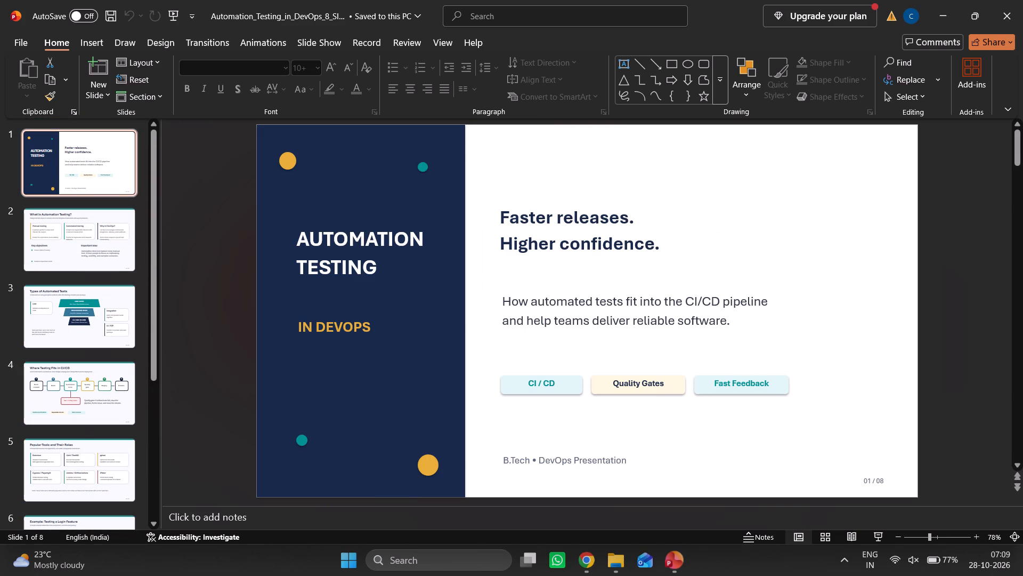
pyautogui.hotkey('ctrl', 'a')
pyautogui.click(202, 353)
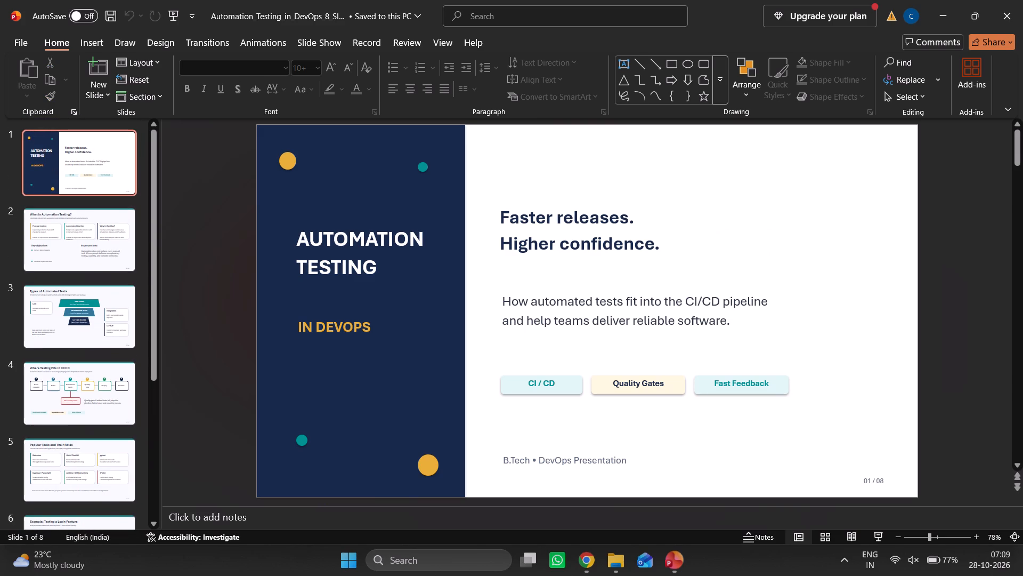
# Set the font of everything on slide 1, the Automation Testing in DevOps title slide, to Times New Roman.
pyautogui.click(645, 149)
pyautogui.hotkey('ctrl', 'a')
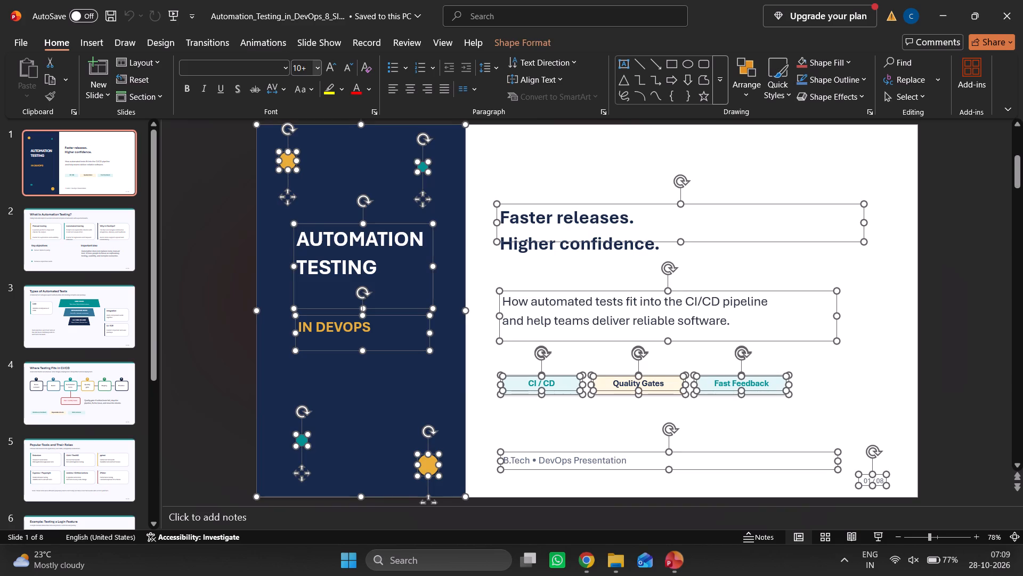
pyautogui.click(289, 65)
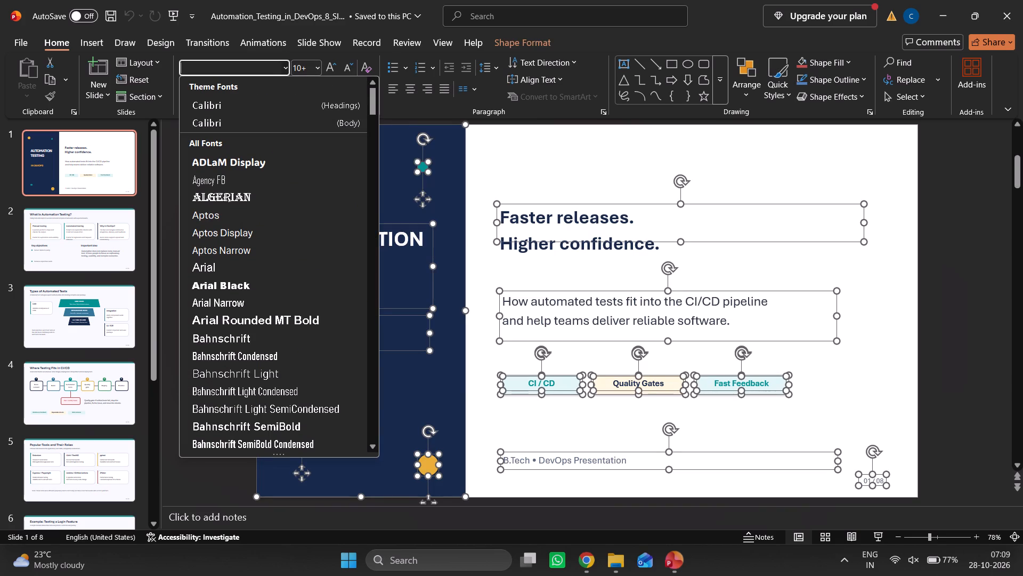
pyautogui.press('t')
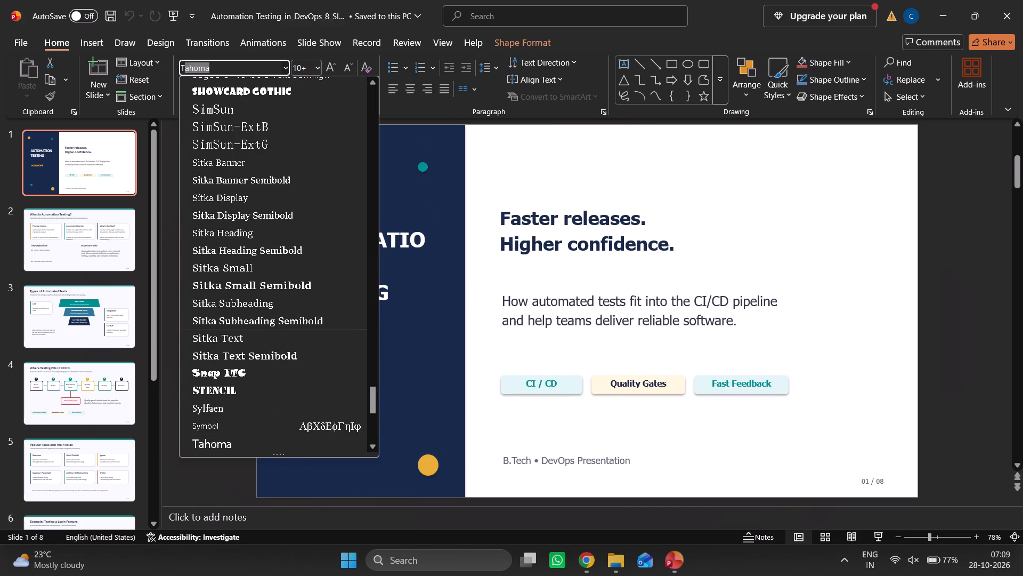
pyautogui.scroll(-3, 266, 352)
pyautogui.click(249, 323)
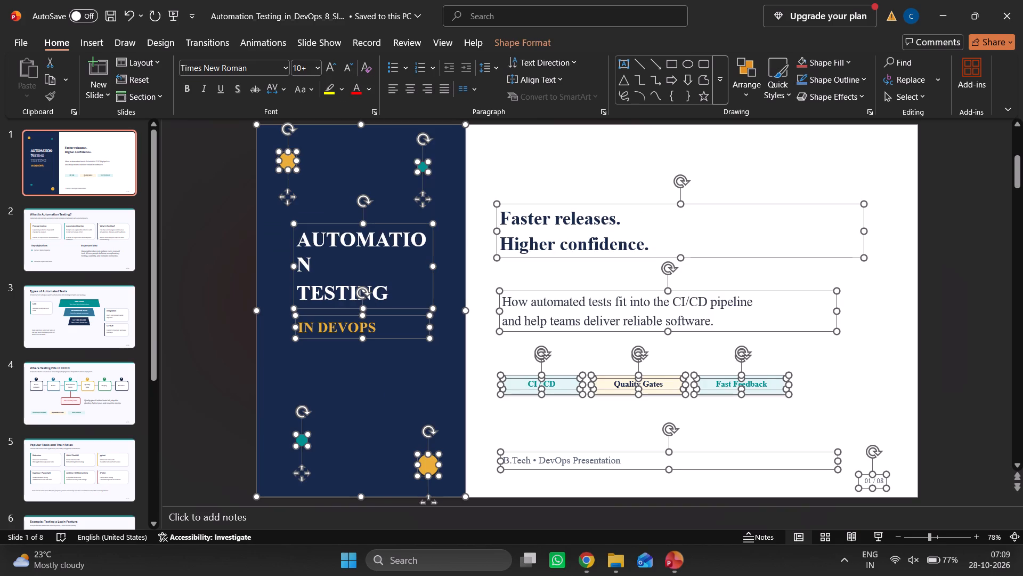
pyautogui.click(208, 241)
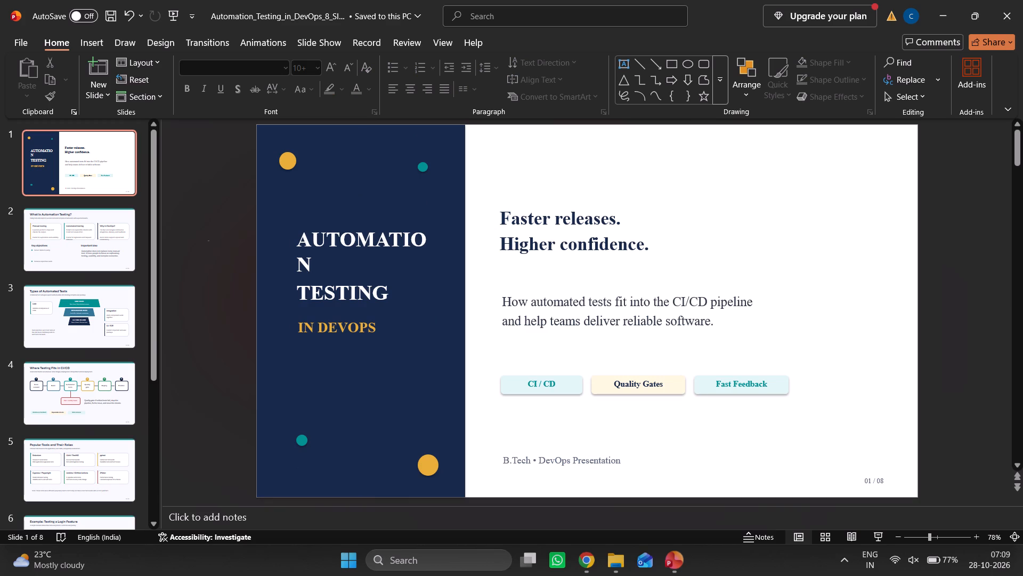
# Widen the AUTOMATION TESTING title text box on slide 1 until the word AUTOMATION fits on one line.
pyautogui.click(415, 266)
pyautogui.moveTo(433, 268); pyautogui.dragTo(442, 269)
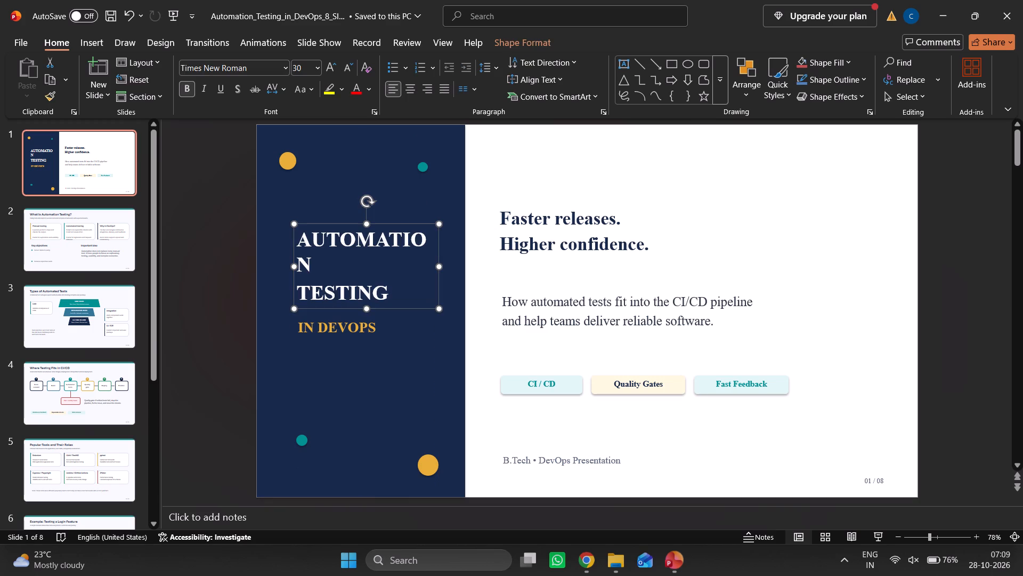
pyautogui.click(441, 269)
pyautogui.moveTo(438, 268); pyautogui.dragTo(453, 273)
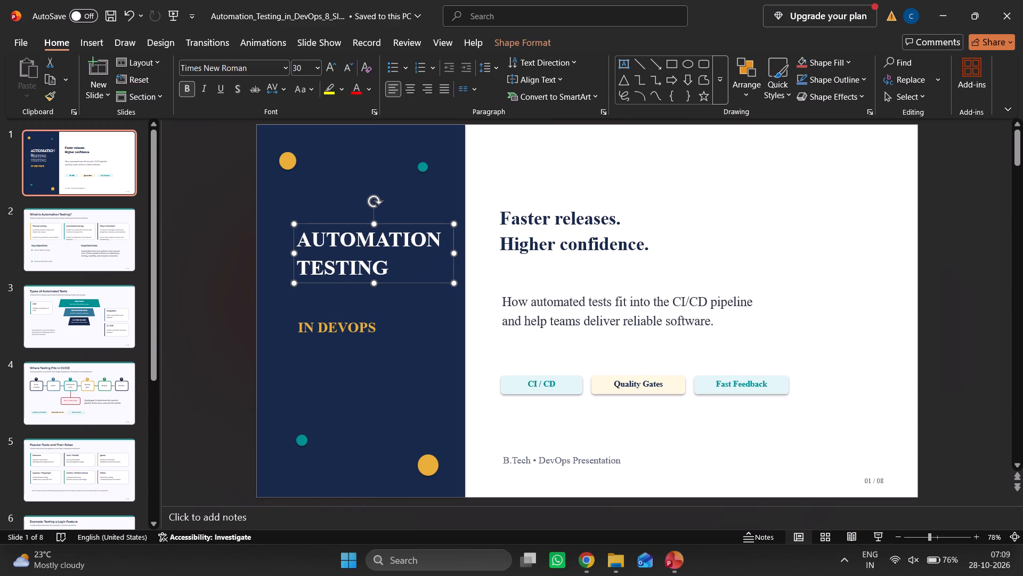
pyautogui.click(237, 304)
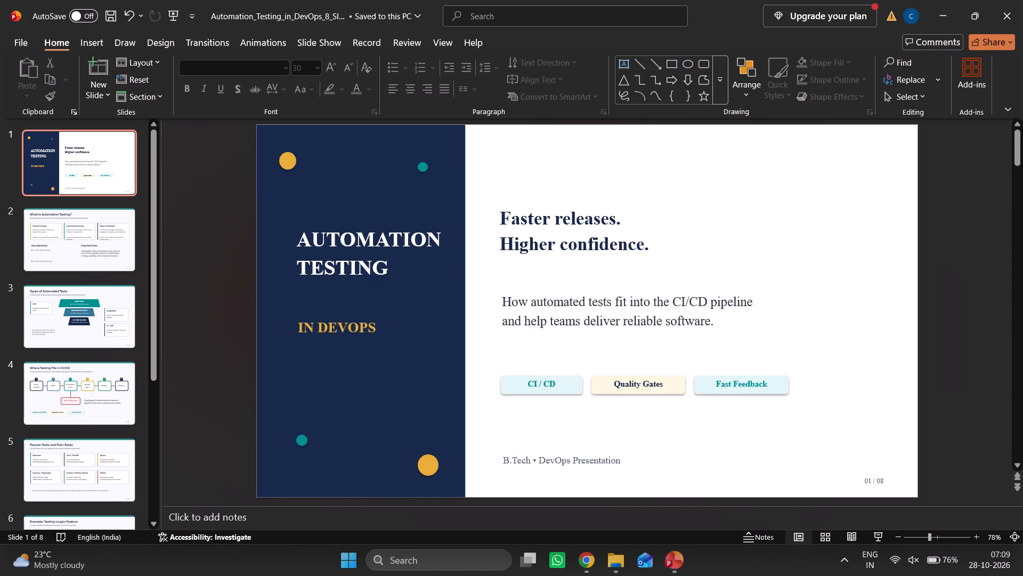
# Set the font of everything on slide 2, What Is Automation Testing?, to Times New Roman.
pyautogui.click(63, 223)
pyautogui.click(104, 159)
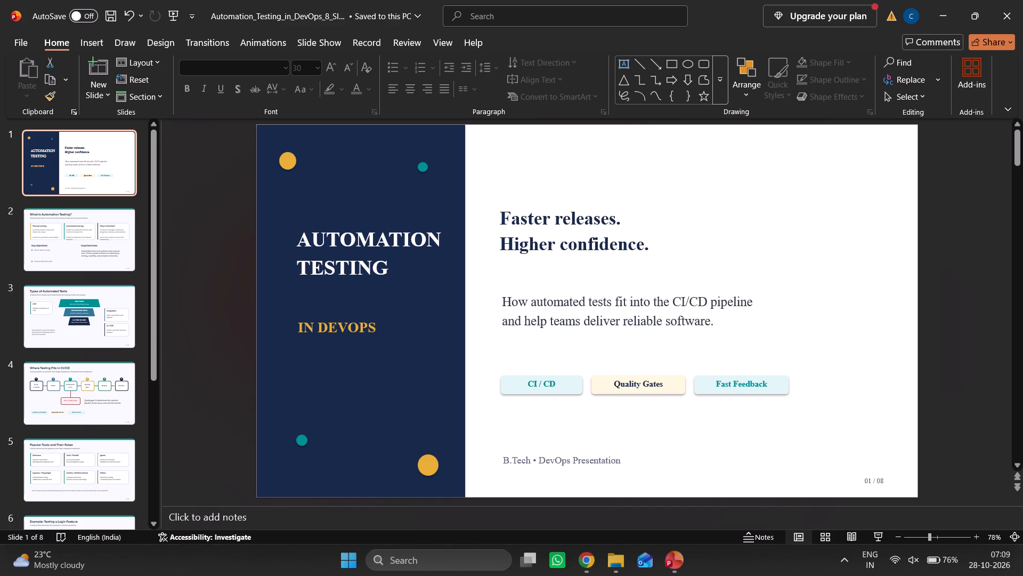
pyautogui.click(93, 241)
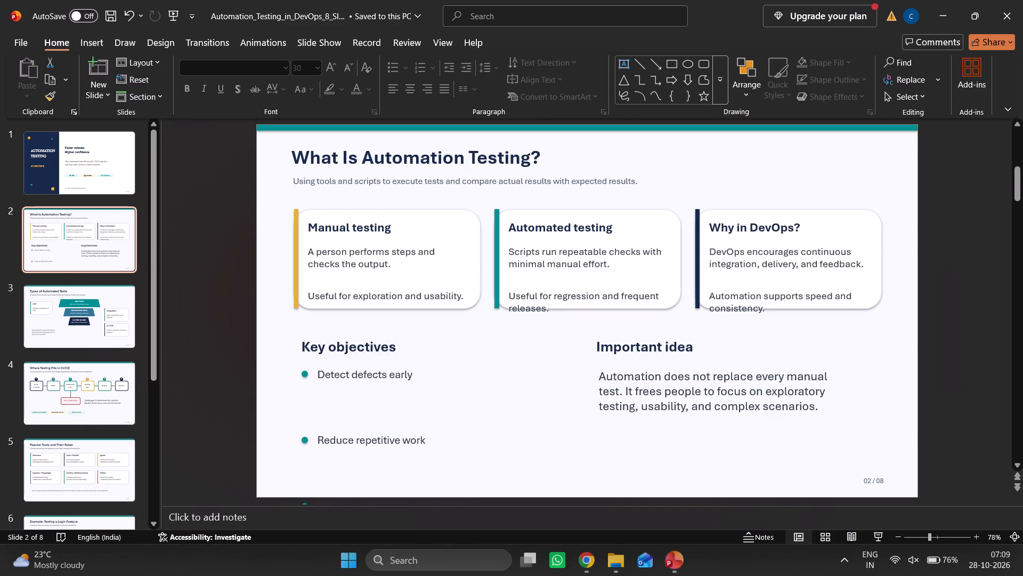
pyautogui.hotkey('ctrl', 'a')
pyautogui.click(388, 320)
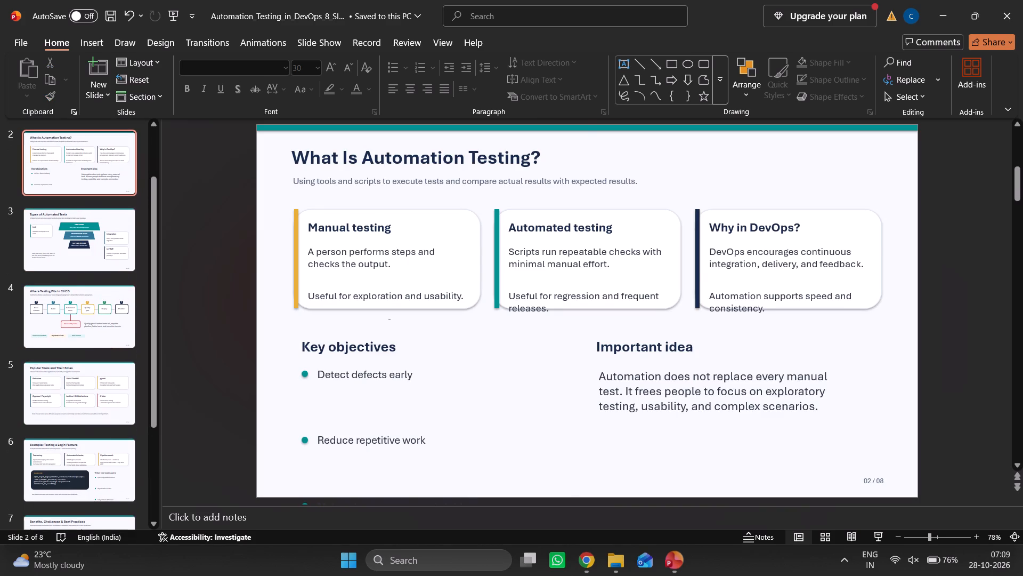
pyautogui.hotkey('ctrl', 'a')
pyautogui.click(282, 64)
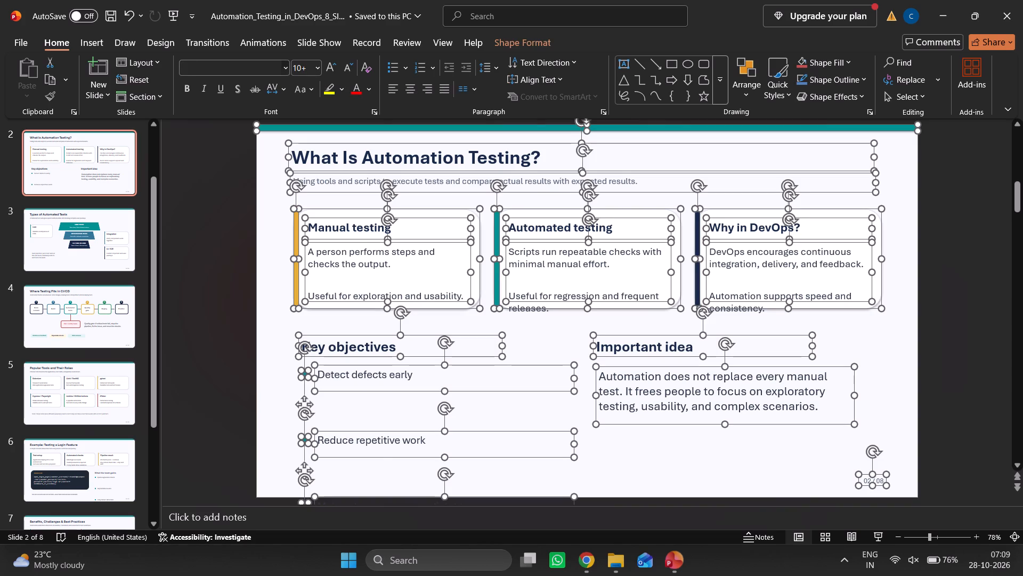
pyautogui.click(229, 161)
# Set the font of everything on slide 3, Types of Automated Tests, to Times New Roman.
pyautogui.click(75, 258)
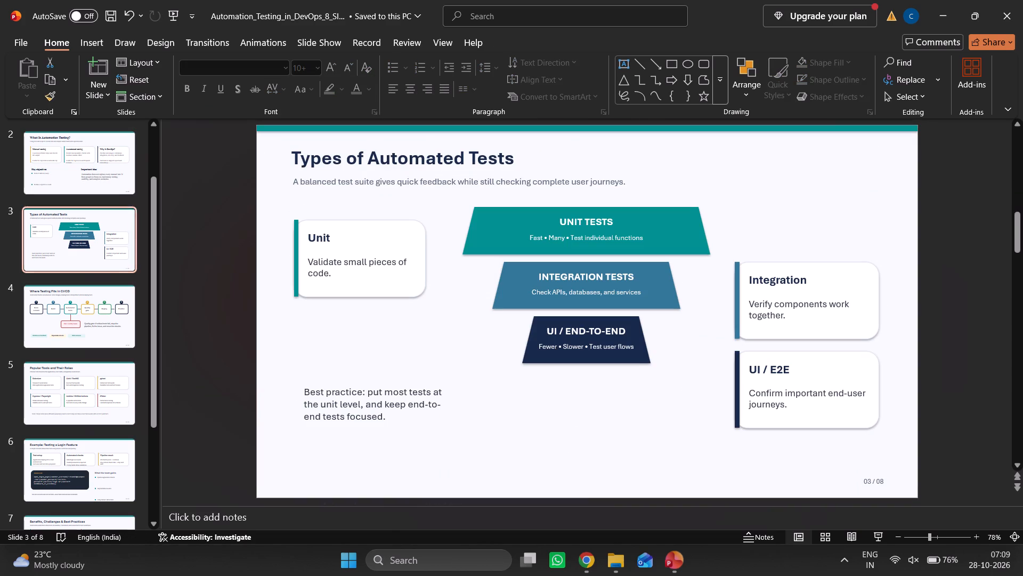
pyautogui.click(477, 329)
pyautogui.hotkey('ctrl', 'a')
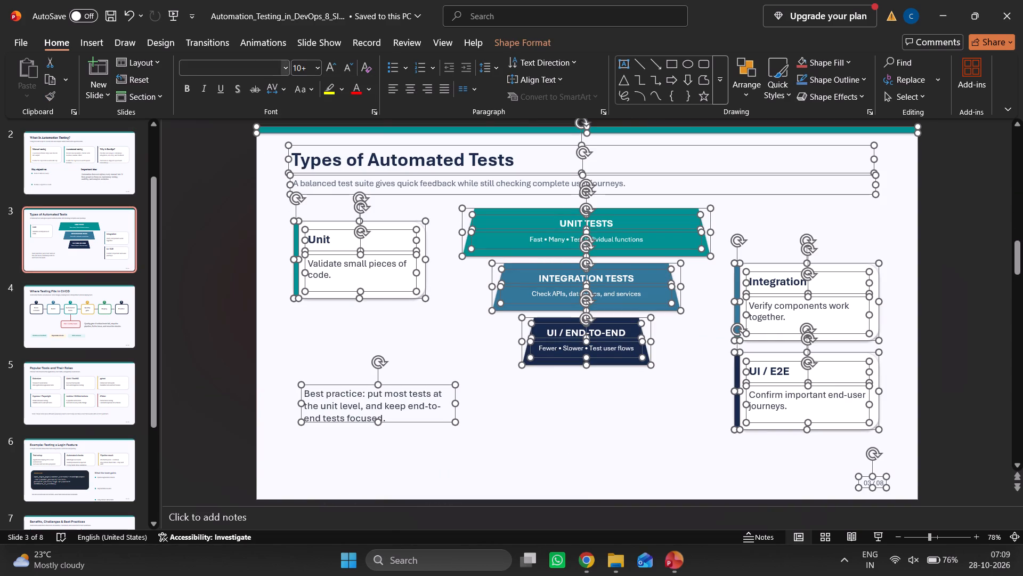
pyautogui.click(281, 68)
pyautogui.click(222, 163)
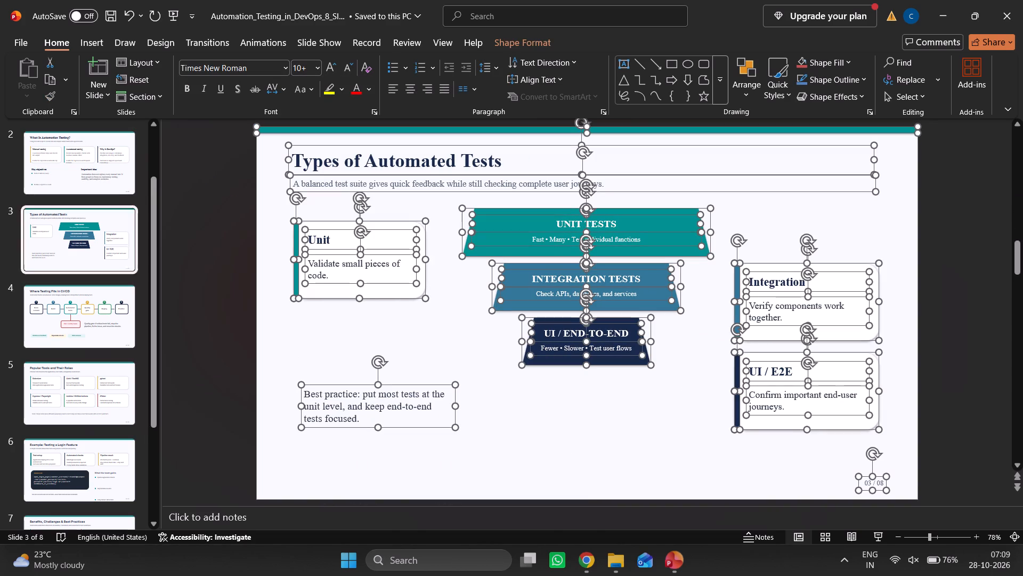
# Set the font of everything on slide 4, Where Testing Fits in CI/CD, to Times New Roman.
pyautogui.click(61, 328)
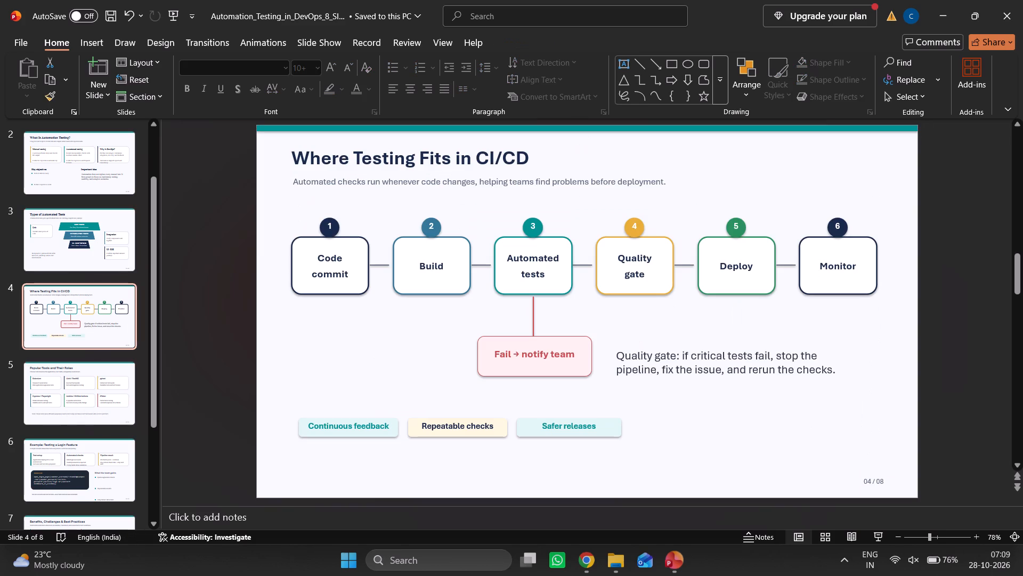
pyautogui.click(424, 334)
pyautogui.hotkey('ctrl', 'a')
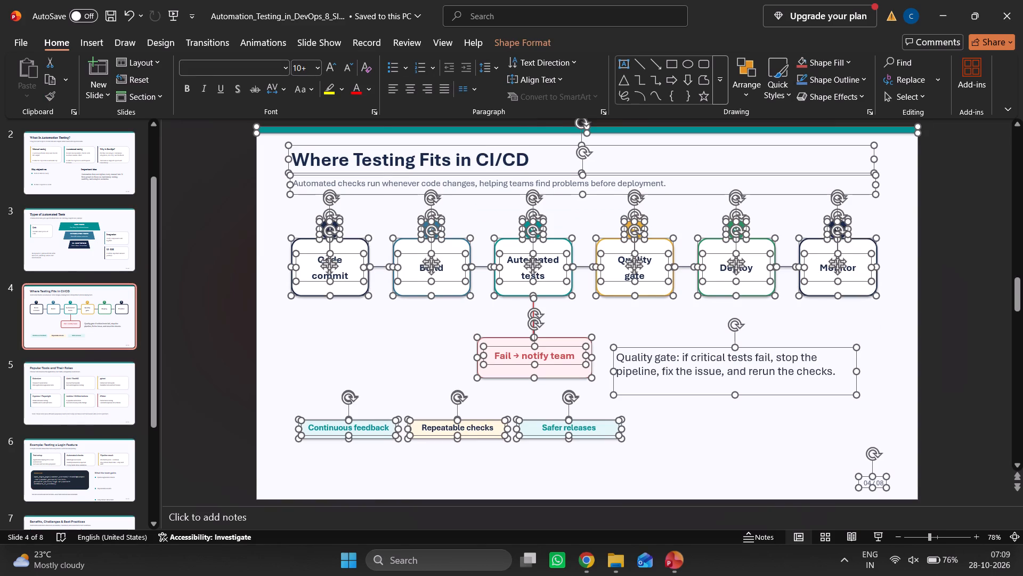
pyautogui.click(288, 64)
pyautogui.click(237, 163)
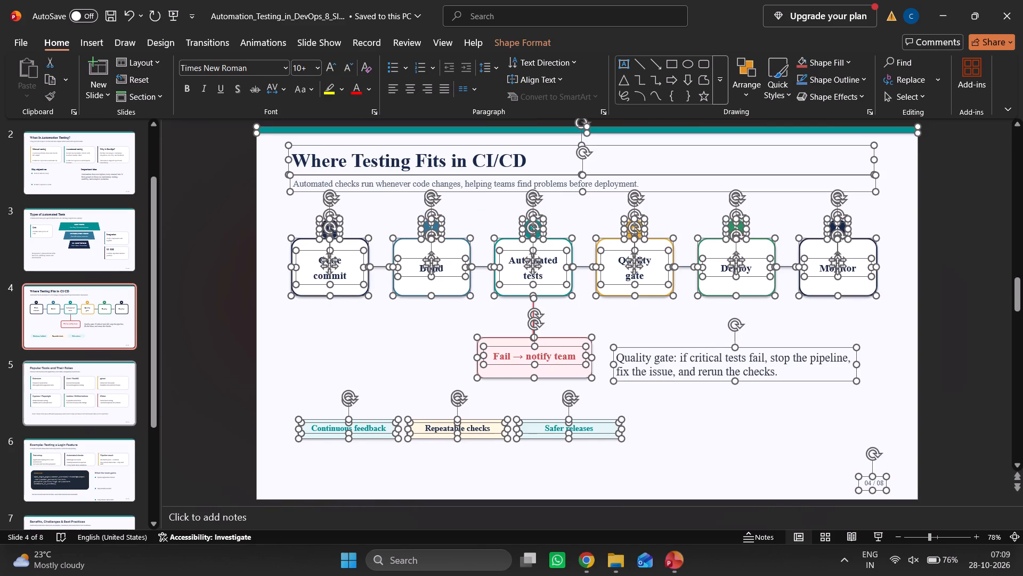
# Set the font of everything on slide 5, Popular Tools and Their Roles, to Times New Roman.
pyautogui.click(79, 396)
pyautogui.click(329, 384)
pyautogui.click(335, 411)
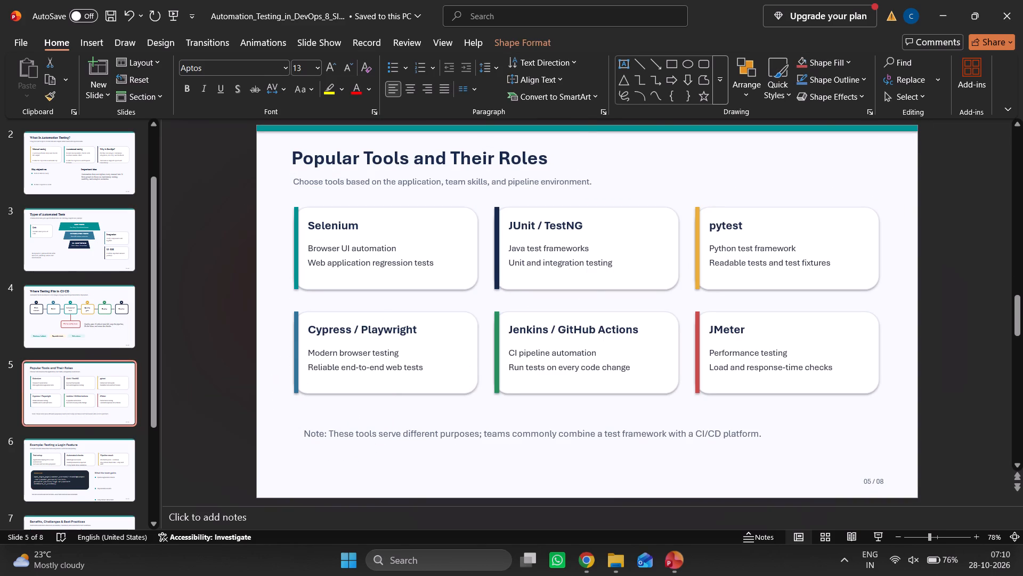
pyautogui.hotkey('ctrl', 'a')
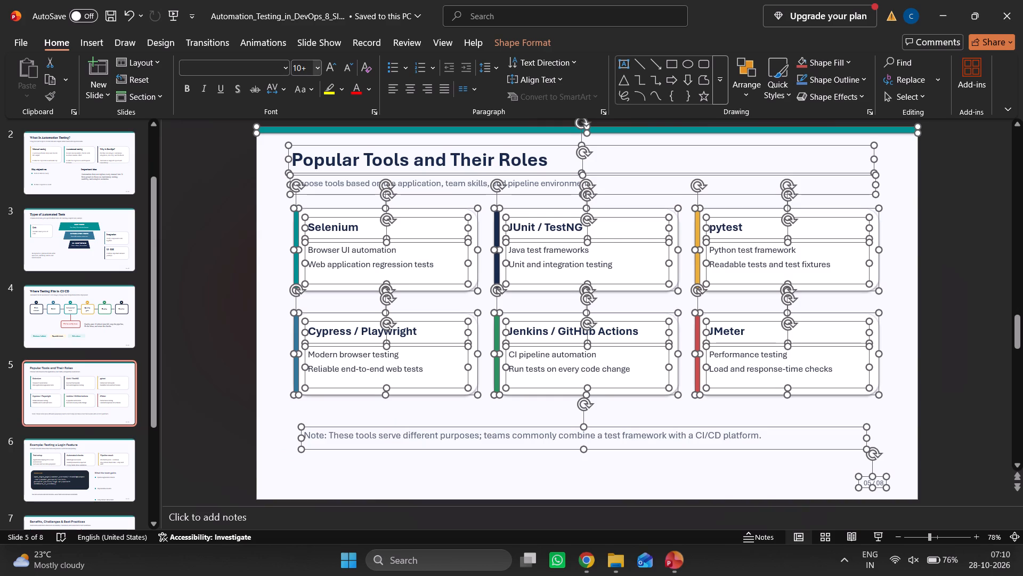
pyautogui.click(284, 68)
pyautogui.click(228, 159)
# Set the font of everything on slide 6, Example: Testing a Login Feature, to Times New Roman.
pyautogui.scroll(-3, 105, 421)
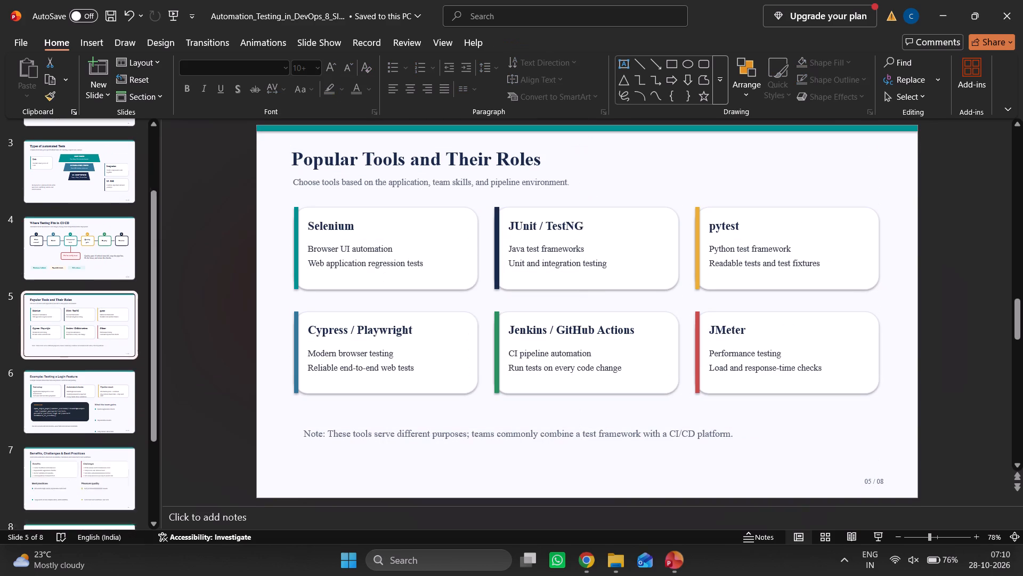
pyautogui.click(73, 357)
pyautogui.click(283, 302)
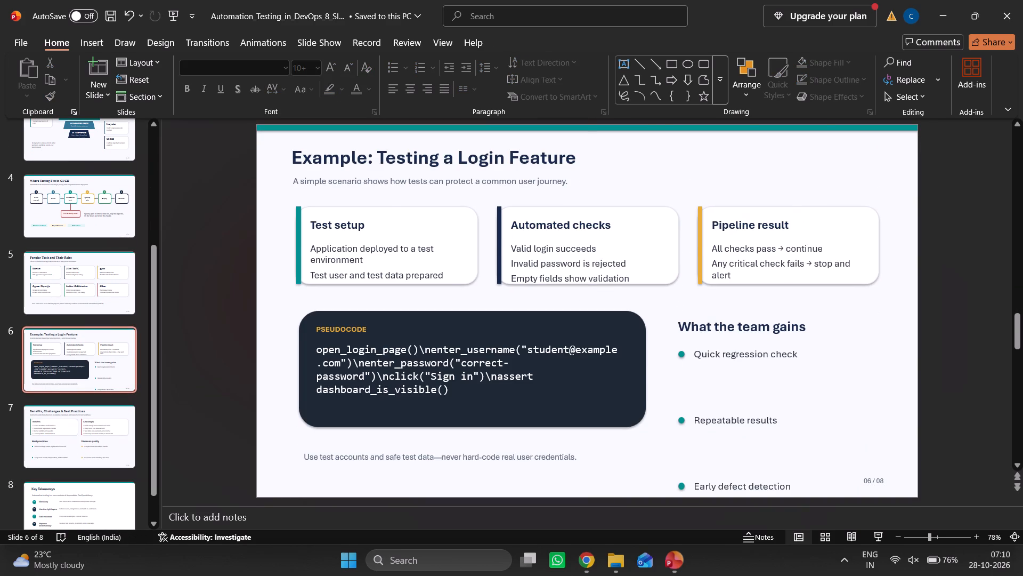
pyautogui.hotkey('ctrl', 'a')
pyautogui.click(286, 67)
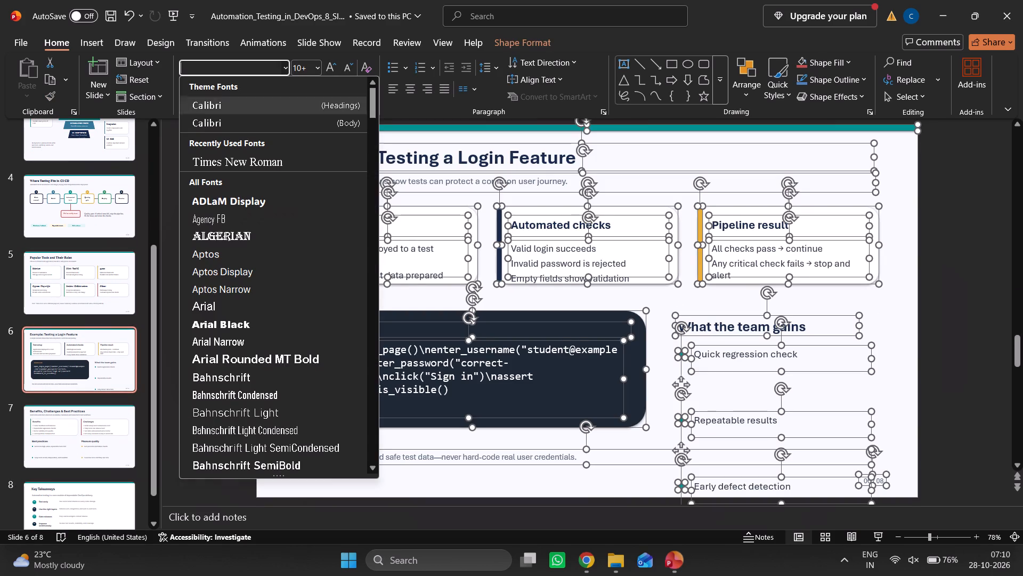
pyautogui.click(229, 161)
# Set the font of everything on slide 7, Benefits, Challenges & Best Practices, to Times New Roman.
pyautogui.click(68, 461)
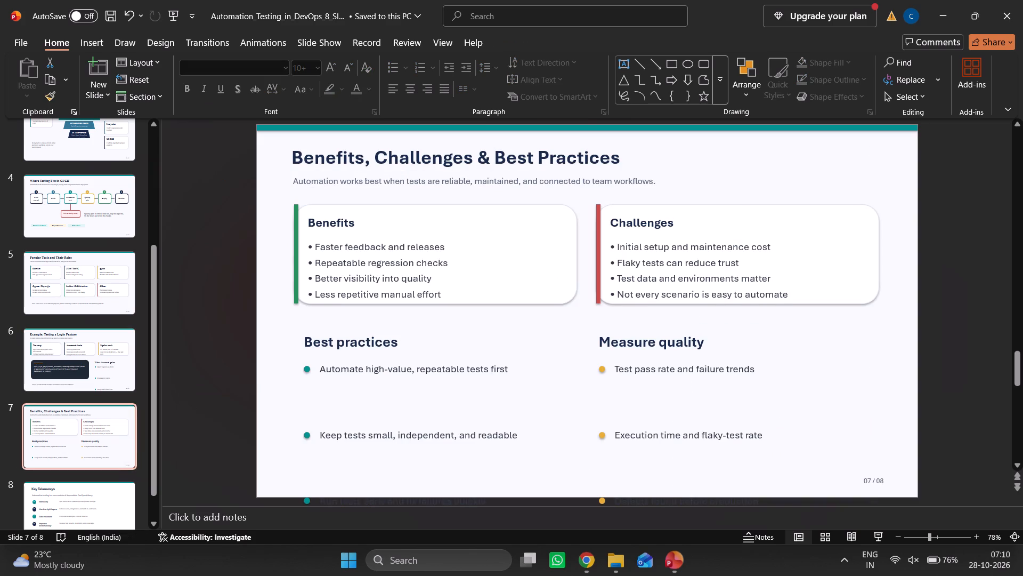
pyautogui.click(284, 323)
pyautogui.hotkey('ctrl', 'a')
pyautogui.click(289, 70)
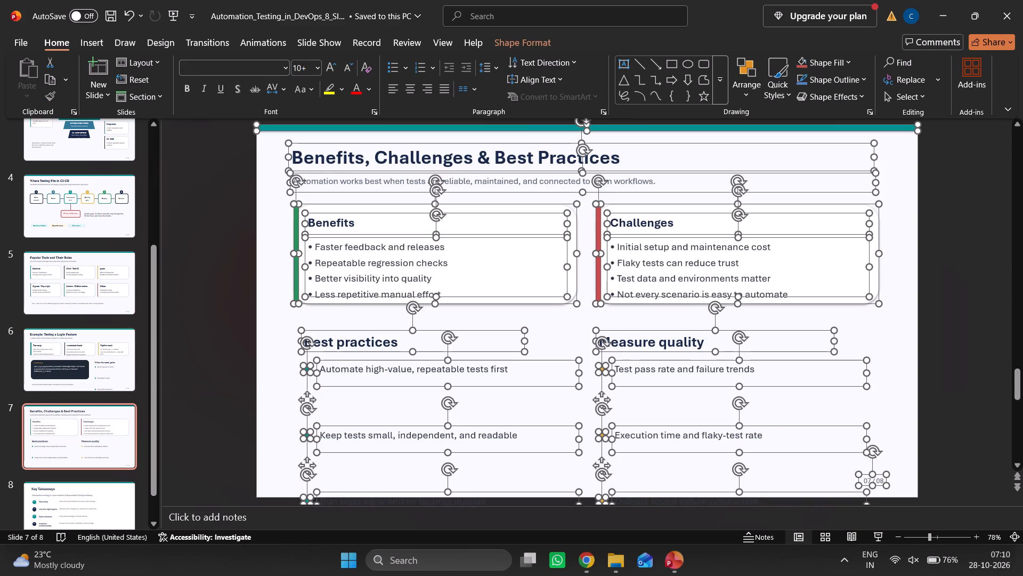
pyautogui.click(284, 69)
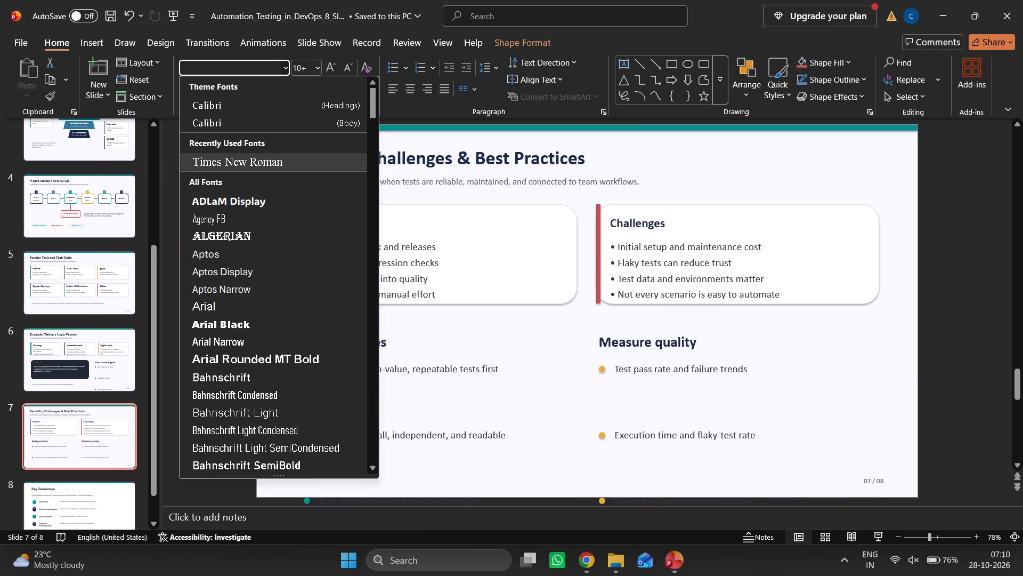
pyautogui.click(218, 158)
# Set the font of everything on slide 8, Key Takeaways, to Times New Roman.
pyautogui.scroll(-6, 133, 404)
pyautogui.click(101, 501)
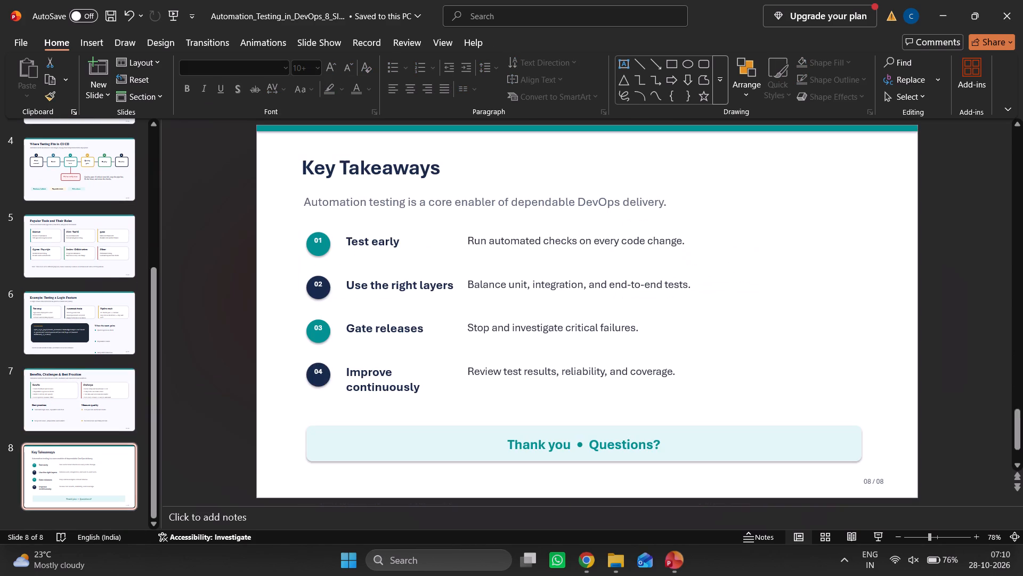
pyautogui.click(283, 275)
pyautogui.hotkey('ctrl', 'a')
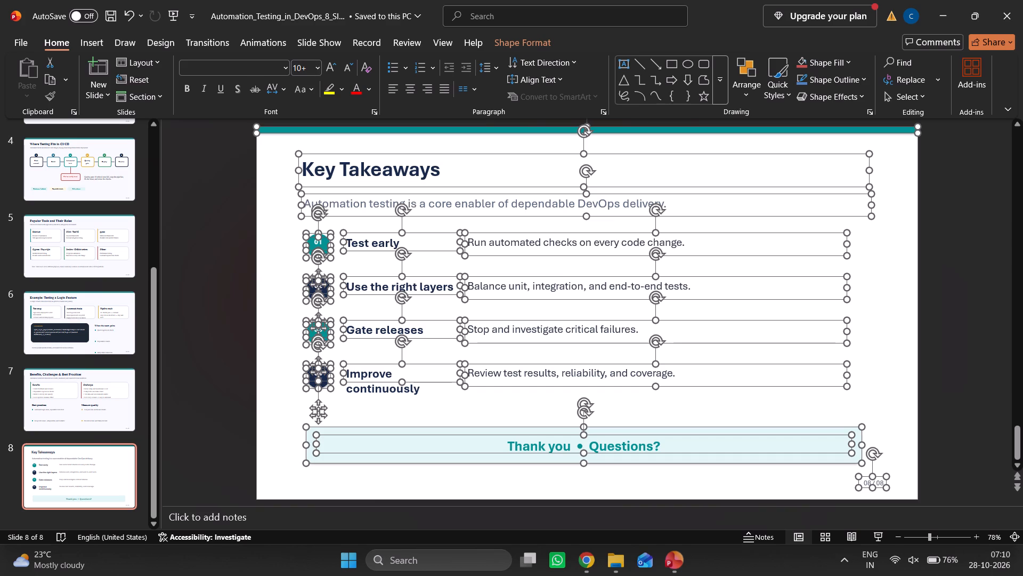
pyautogui.click(291, 63)
pyautogui.click(286, 71)
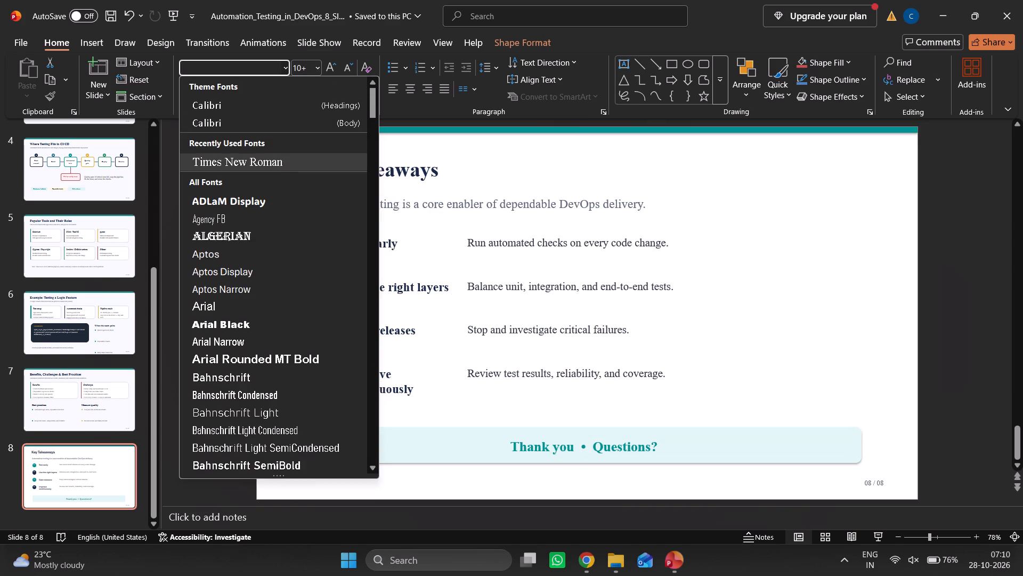
pyautogui.click(240, 159)
pyautogui.click(194, 284)
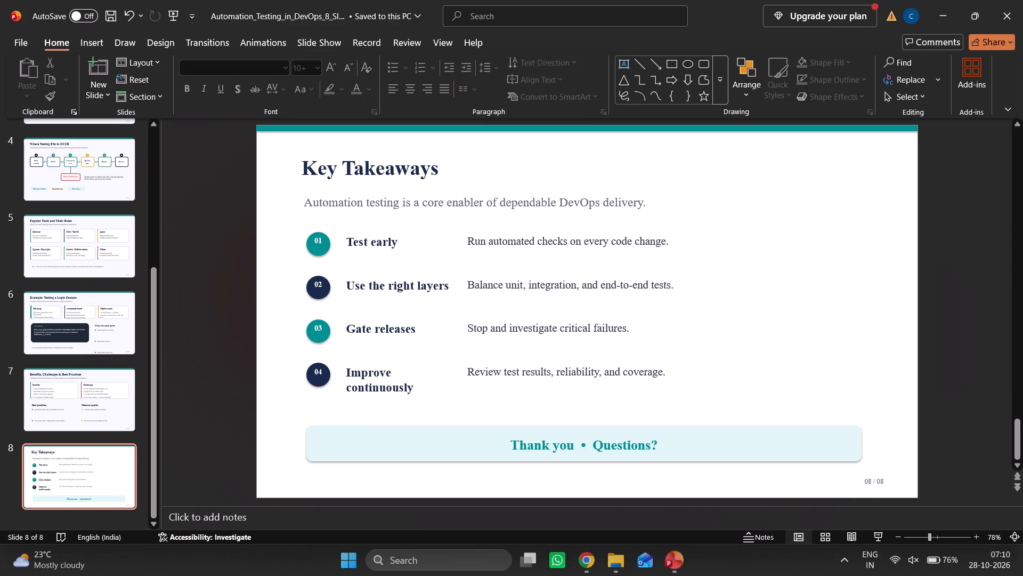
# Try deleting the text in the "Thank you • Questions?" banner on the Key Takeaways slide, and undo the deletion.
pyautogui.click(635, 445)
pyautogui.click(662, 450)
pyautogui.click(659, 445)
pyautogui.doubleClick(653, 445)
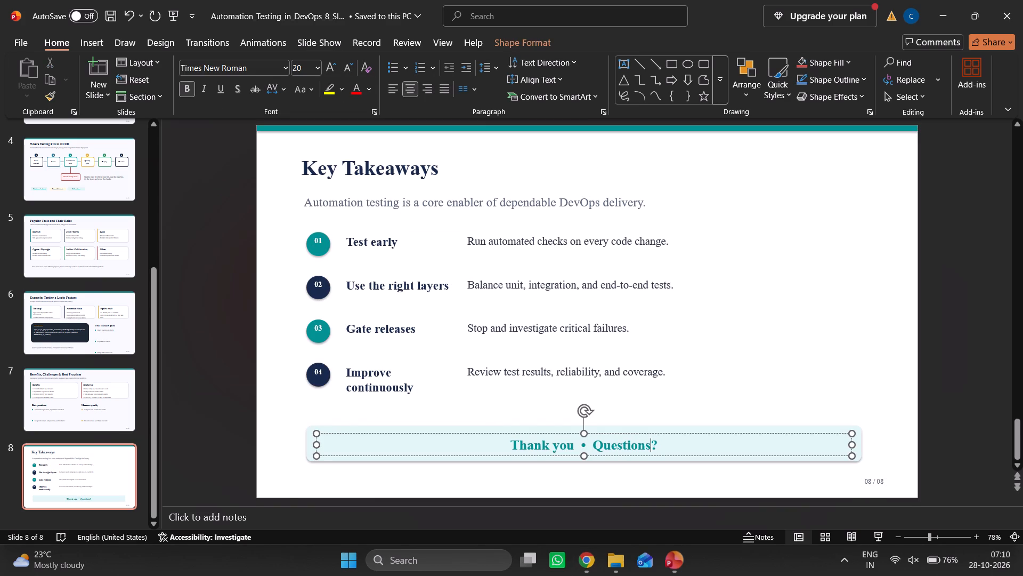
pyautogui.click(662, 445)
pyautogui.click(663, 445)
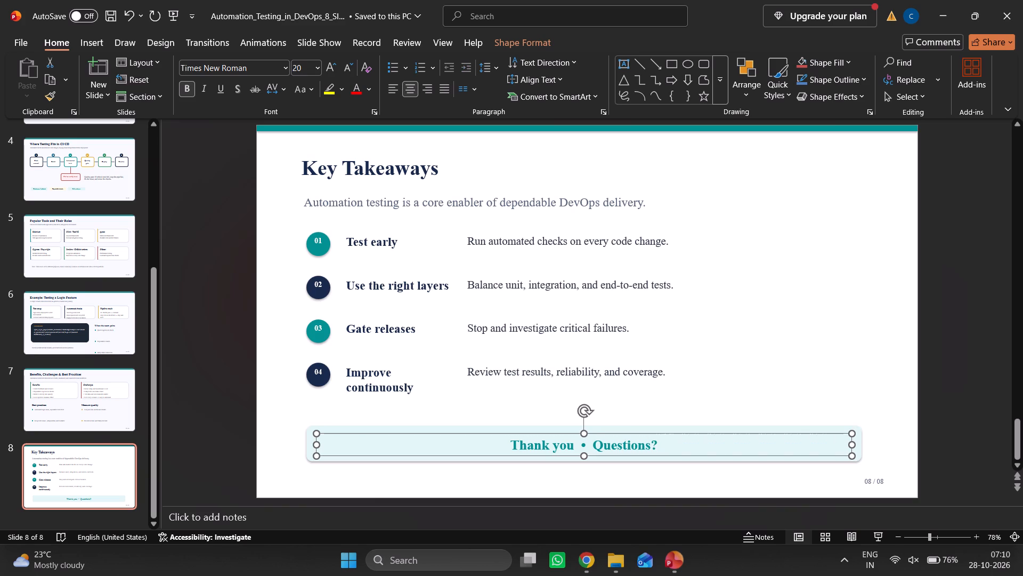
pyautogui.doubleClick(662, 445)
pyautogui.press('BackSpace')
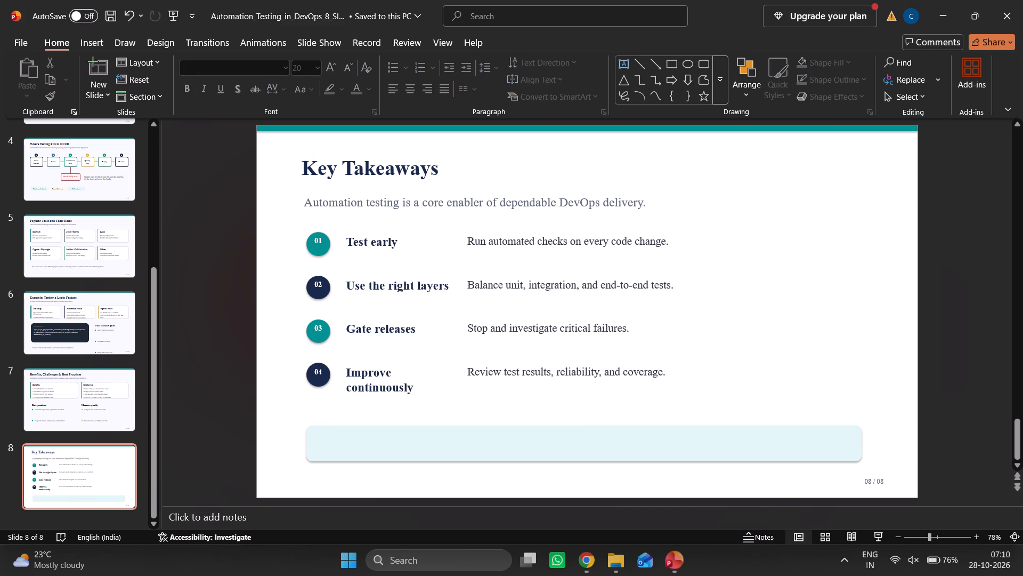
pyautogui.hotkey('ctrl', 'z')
# Remove "• Questions?" from the closing banner on the Key Takeaways slide, leaving only "Thank you".
pyautogui.click(646, 450)
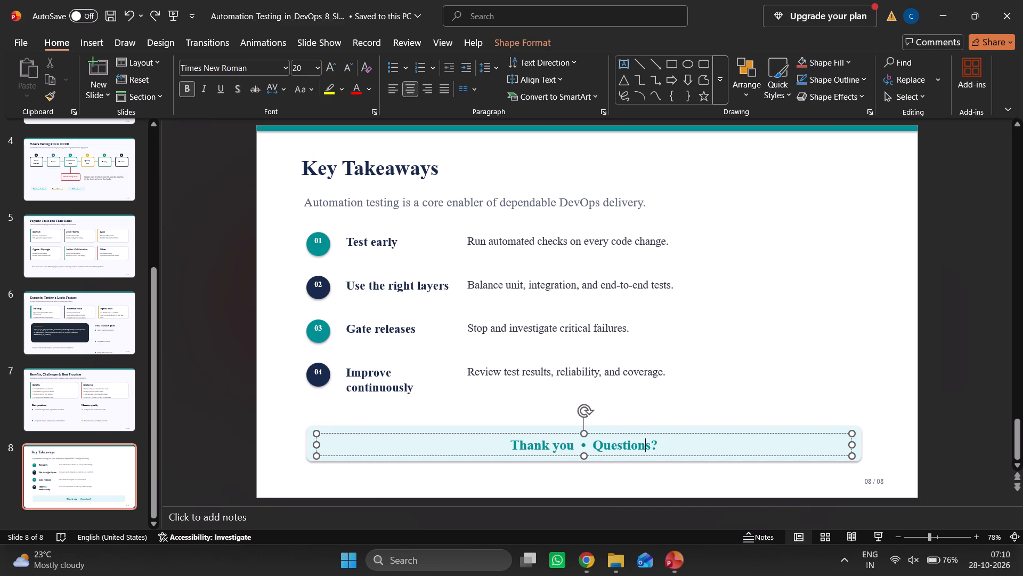
pyautogui.press('BackSpace')
pyautogui.press('BackSpace')
pyautogui.click(668, 449)
pyautogui.click(640, 445)
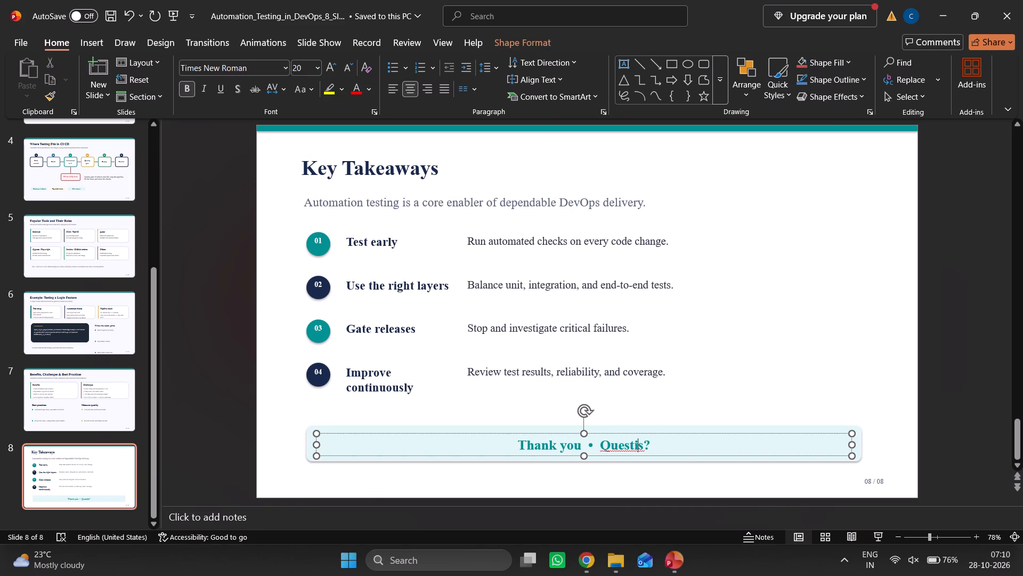
pyautogui.click(655, 449)
pyautogui.press('BackSpace')
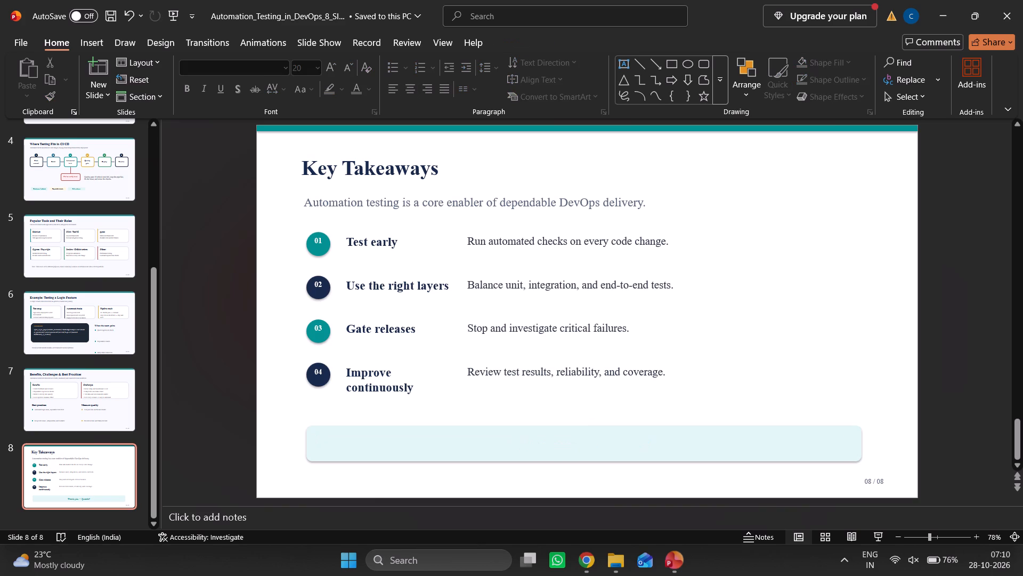
pyautogui.hotkey('ctrl', 'z')
pyautogui.click(634, 448)
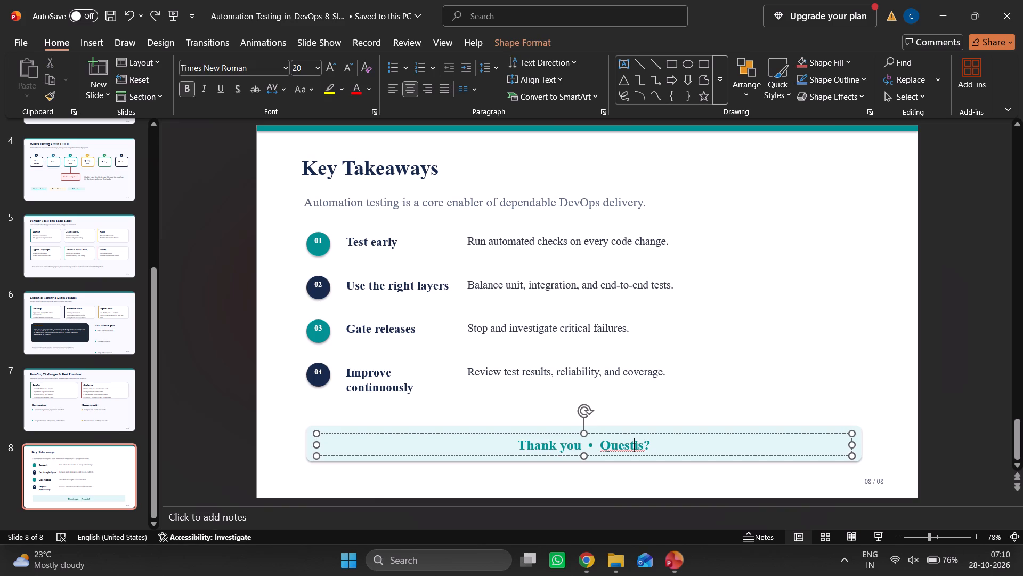
pyautogui.press('BackSpace')
pyautogui.press('BackSpace')
pyautogui.press('BackSpace')
pyautogui.press('BackSpace')
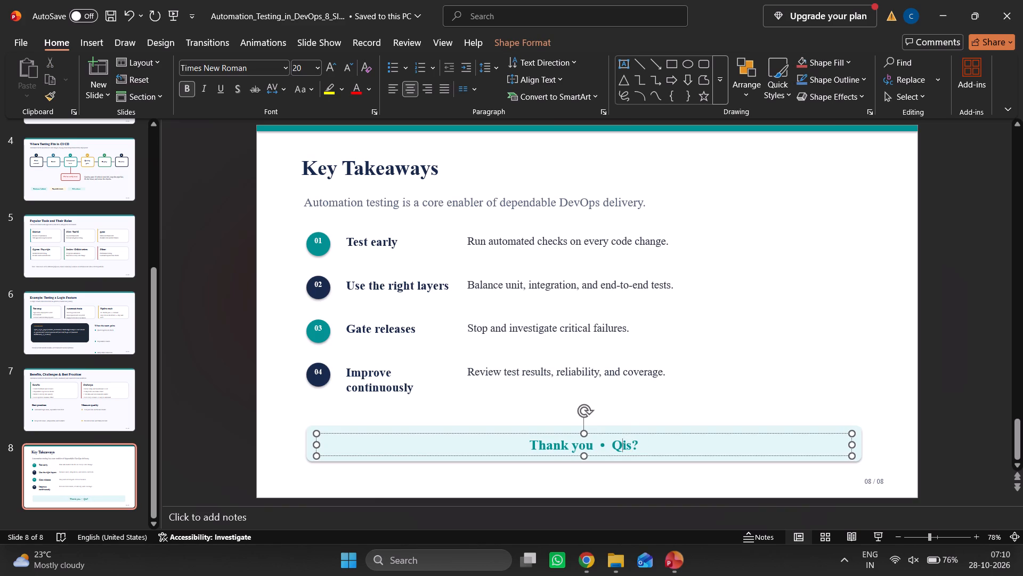
pyautogui.press('Right')
pyautogui.press('Right')
pyautogui.press('Right')
pyautogui.press('BackSpace')
pyautogui.press('BackSpace')
pyautogui.press('BackSpace')
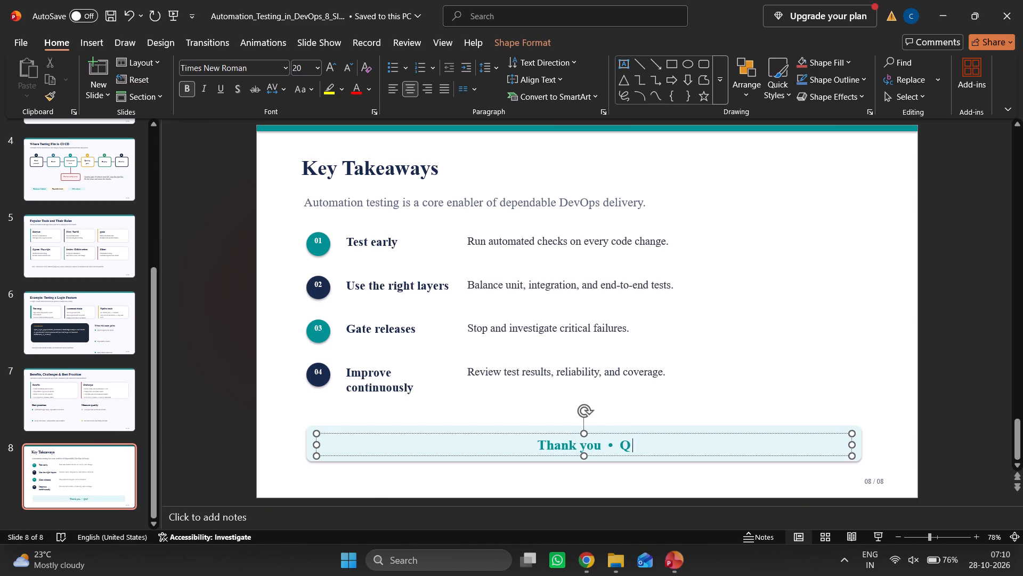
pyautogui.press('BackSpace')
pyautogui.press('BackSpace')
pyautogui.press('BackSpace')
pyautogui.press('BackSpace')
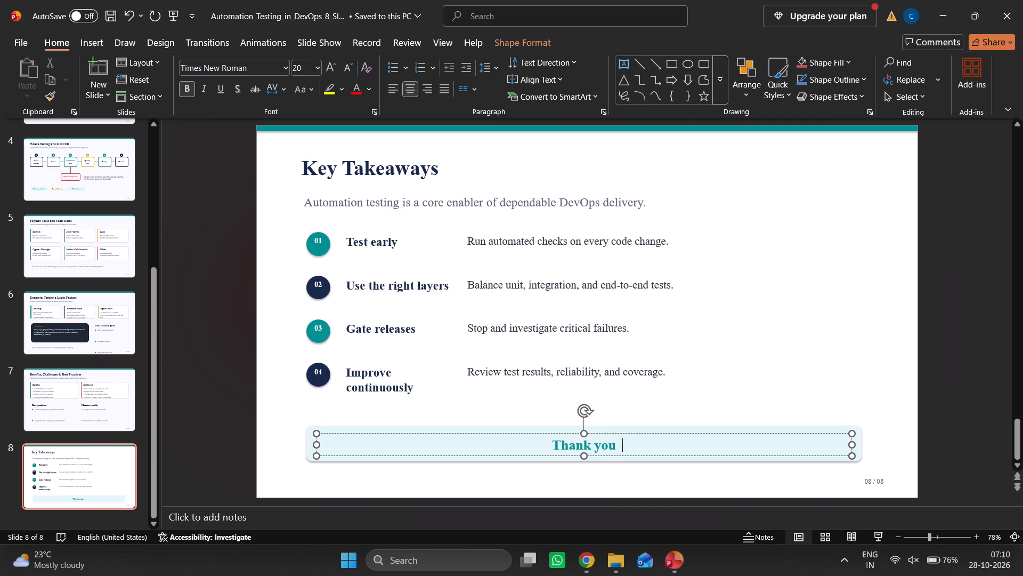
# Set the font size of the banner's "Thank you" text to 24.
pyautogui.click(592, 451)
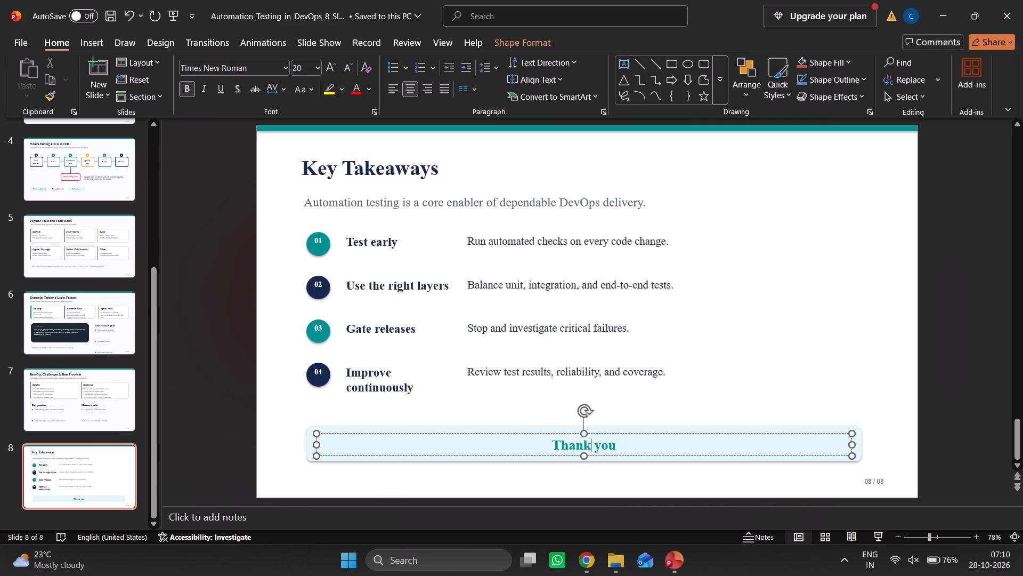
pyautogui.click(239, 377)
pyautogui.click(585, 446)
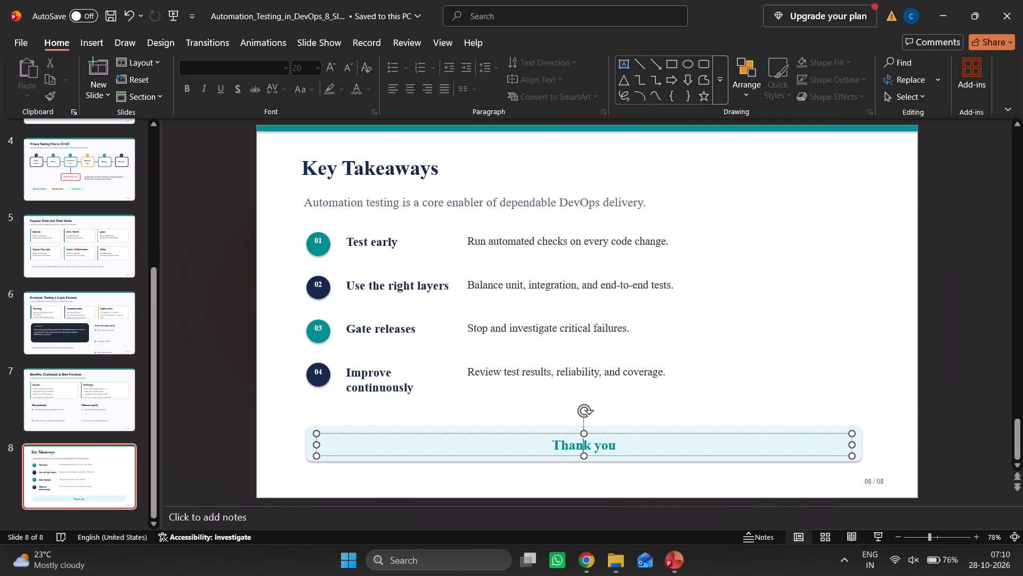
pyautogui.doubleClick(591, 451)
pyautogui.click(591, 451)
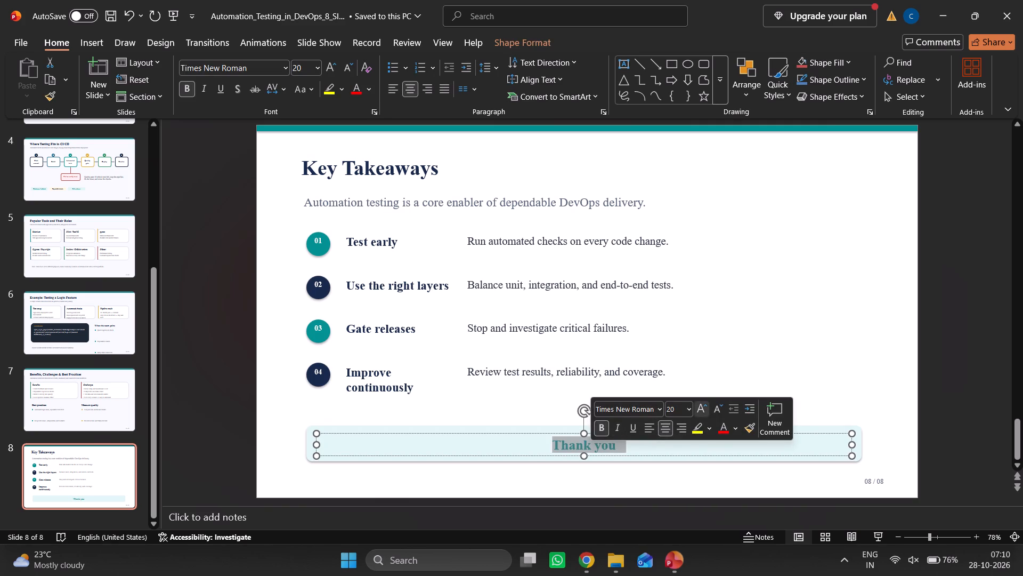
pyautogui.click(325, 66)
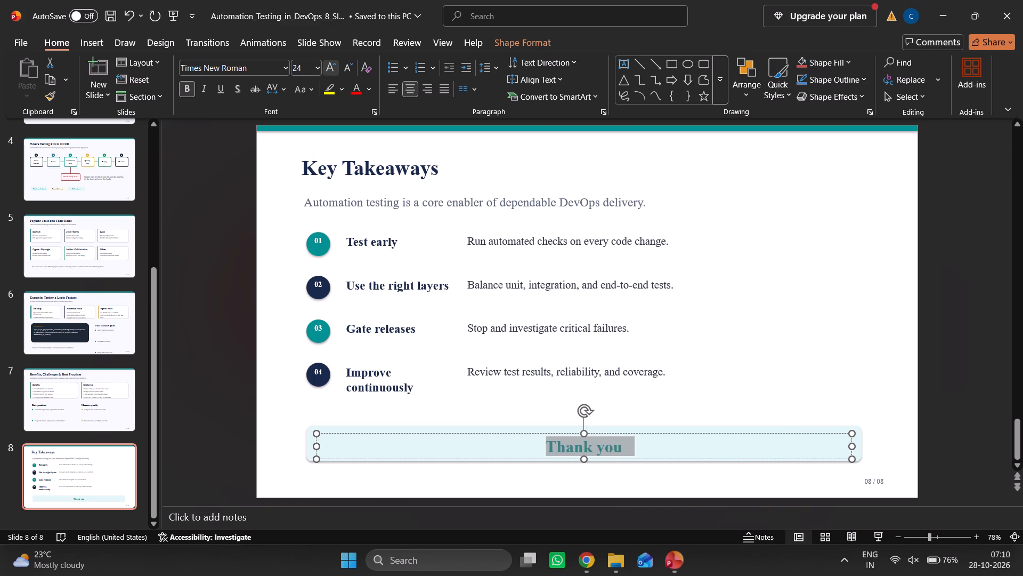
pyautogui.click(208, 373)
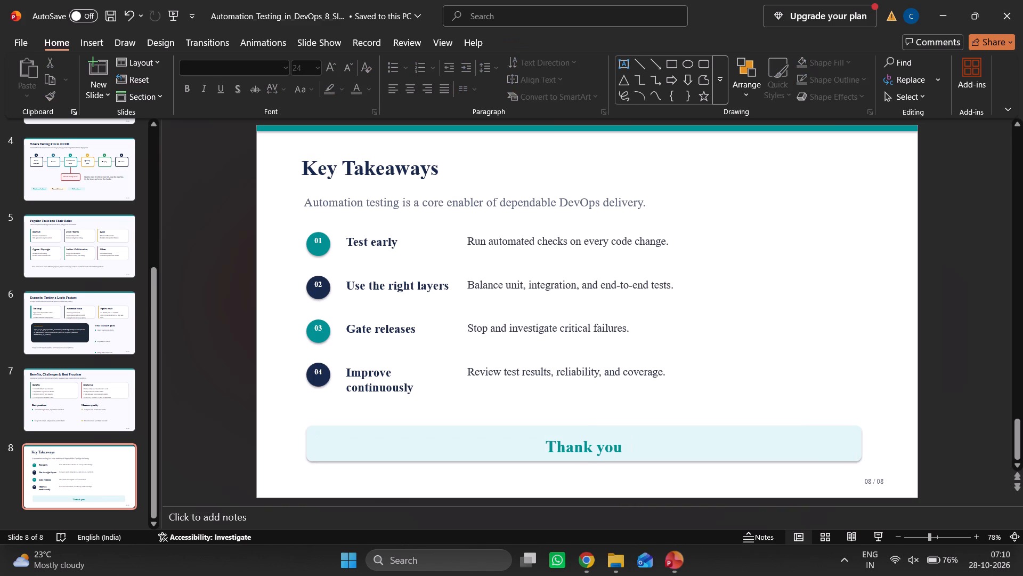
# Nudge the "Thank you" text box up so it is vertically centred in the banner.
pyautogui.click(607, 452)
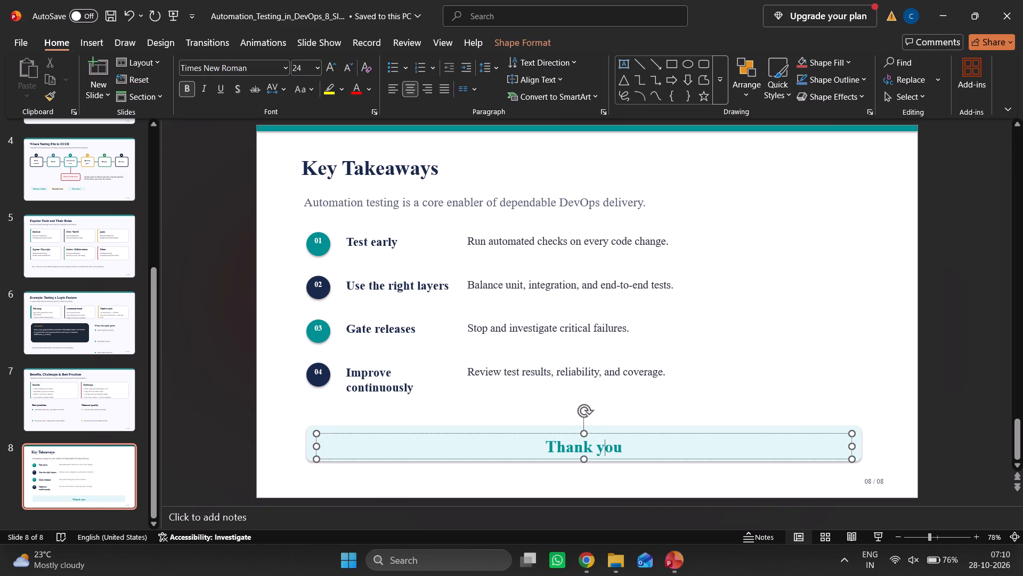
pyautogui.click(600, 434)
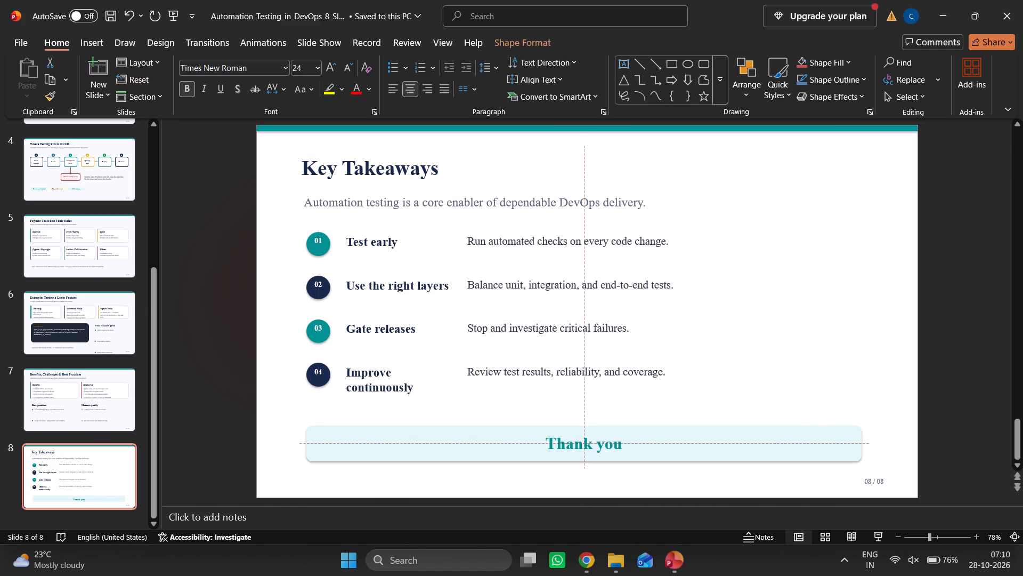
pyautogui.click(230, 359)
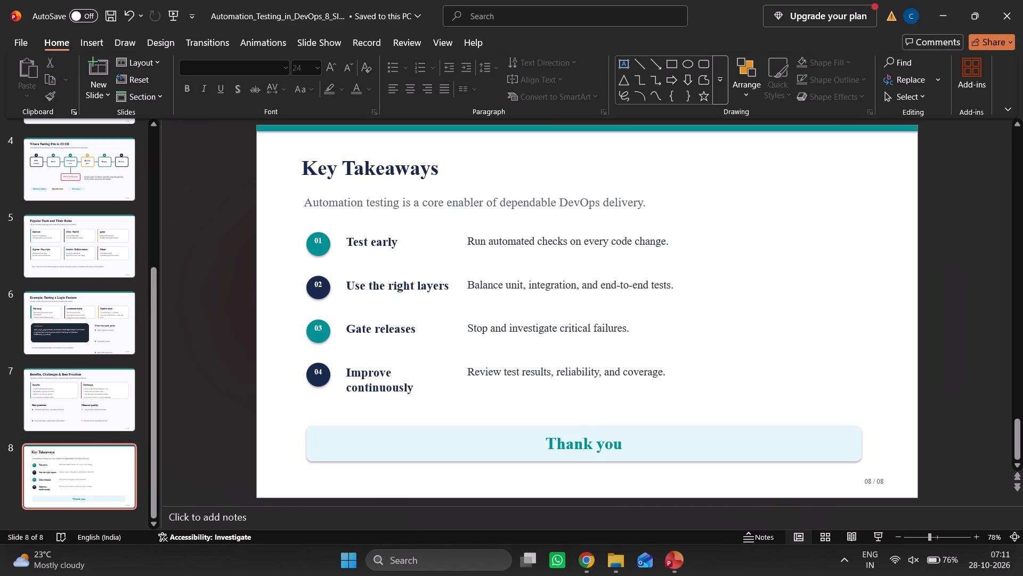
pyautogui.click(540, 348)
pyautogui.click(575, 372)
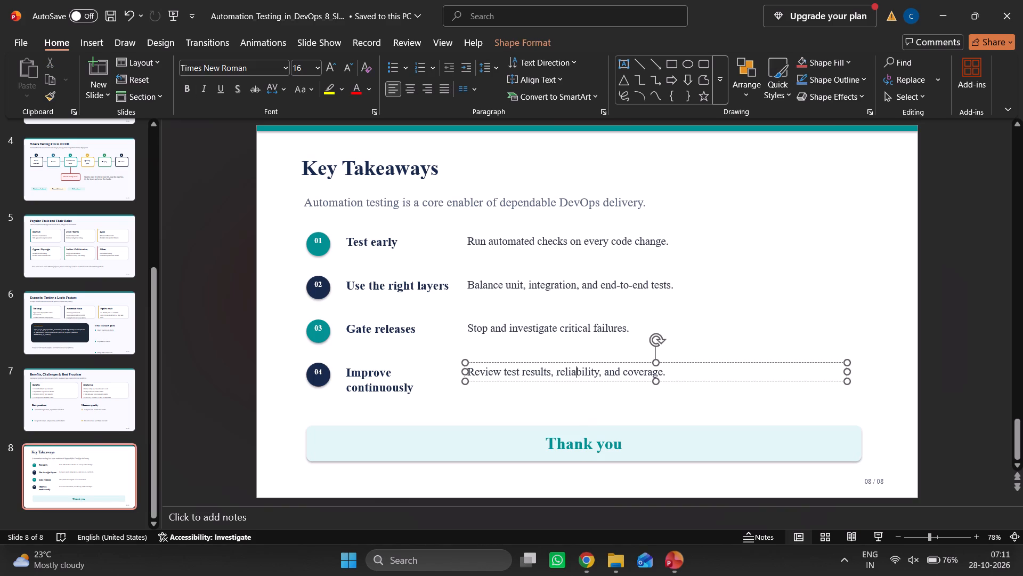
# On slide 7, shift the Benefits and Challenges bullet lists up slightly so they sit evenly within their cards.
pyautogui.click(95, 381)
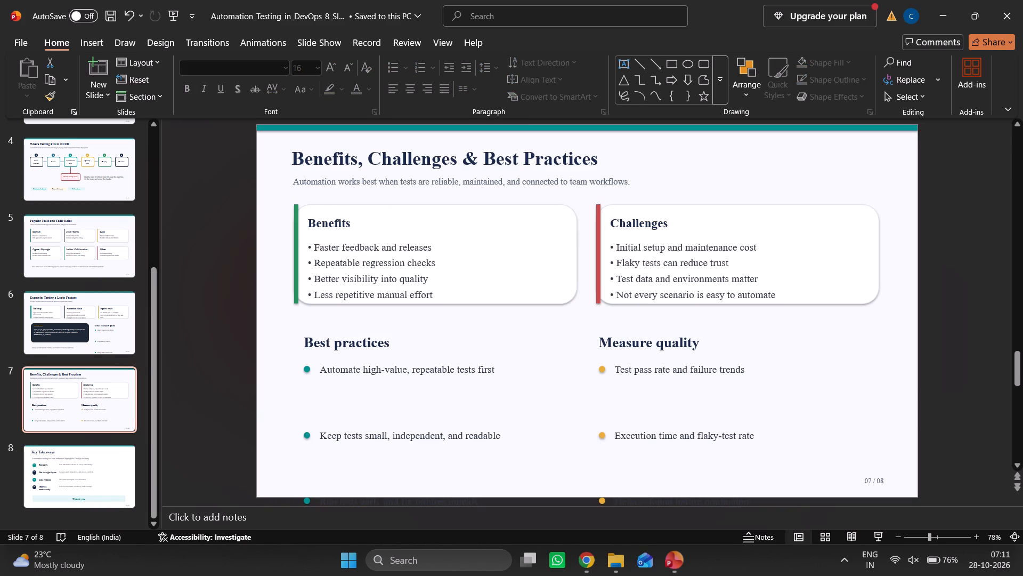
pyautogui.click(369, 259)
pyautogui.click(339, 225)
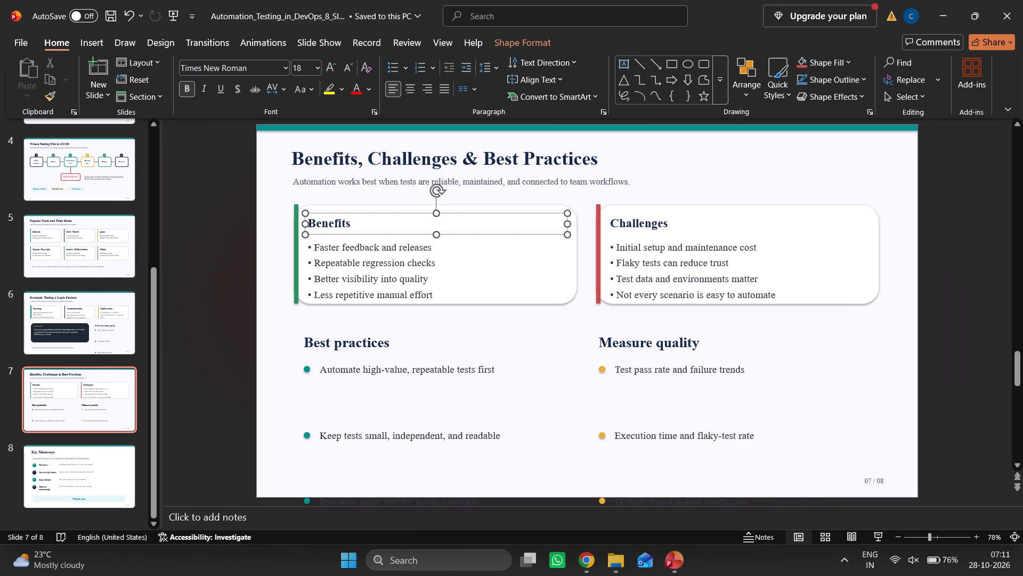
pyautogui.click(411, 266)
pyautogui.click(459, 236)
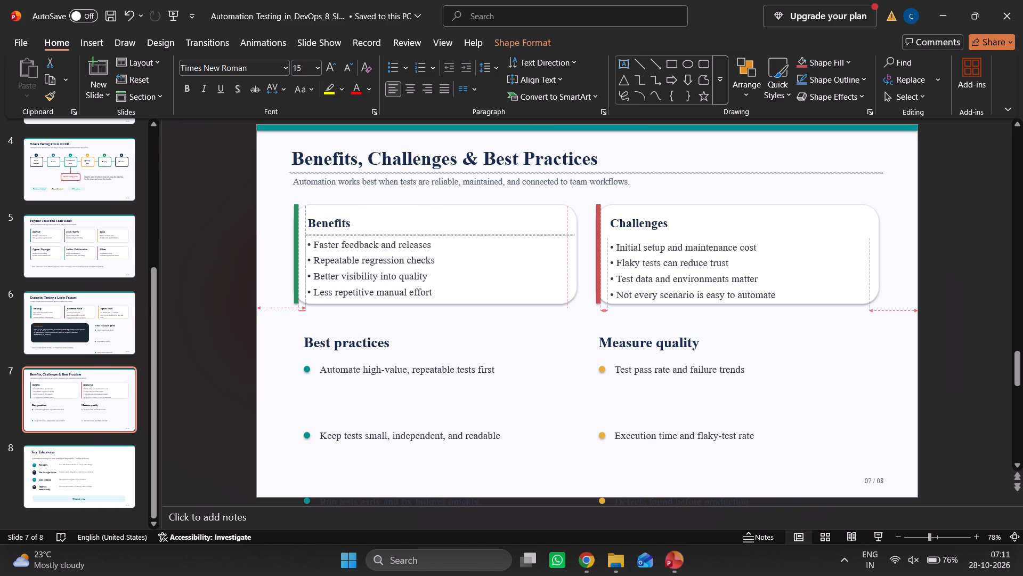
pyautogui.click(724, 257)
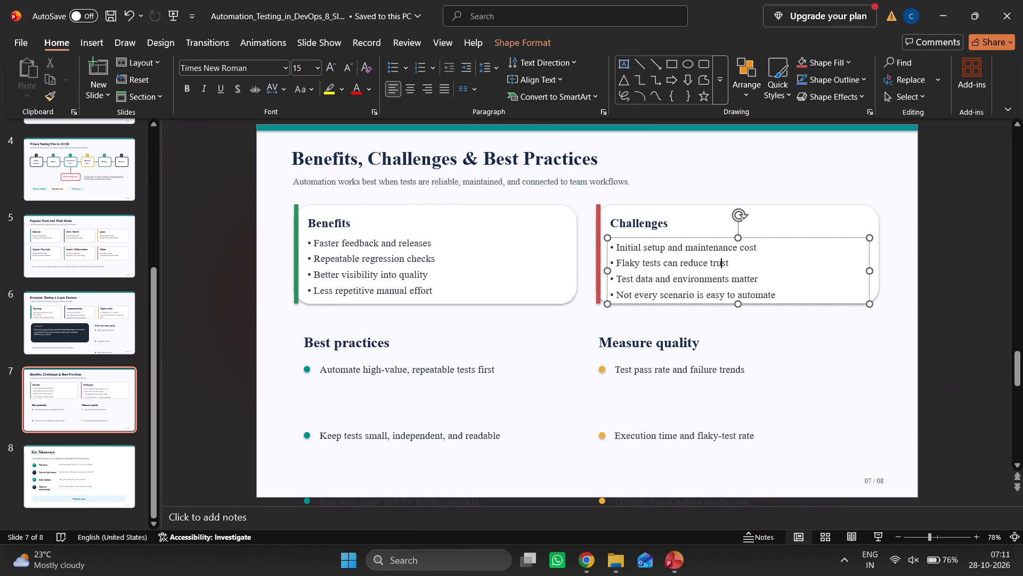
pyautogui.click(760, 239)
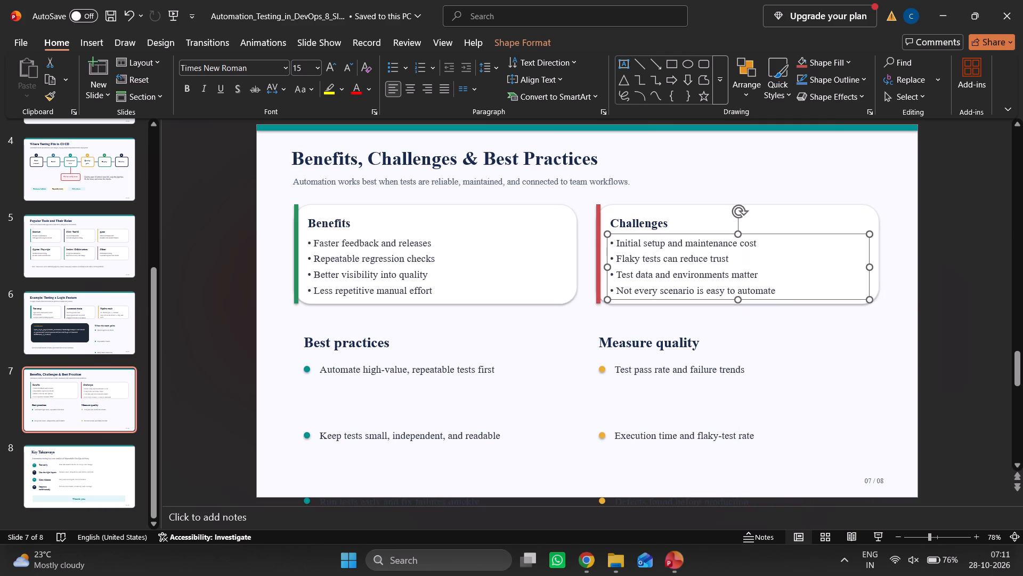
pyautogui.click(452, 414)
pyautogui.click(230, 395)
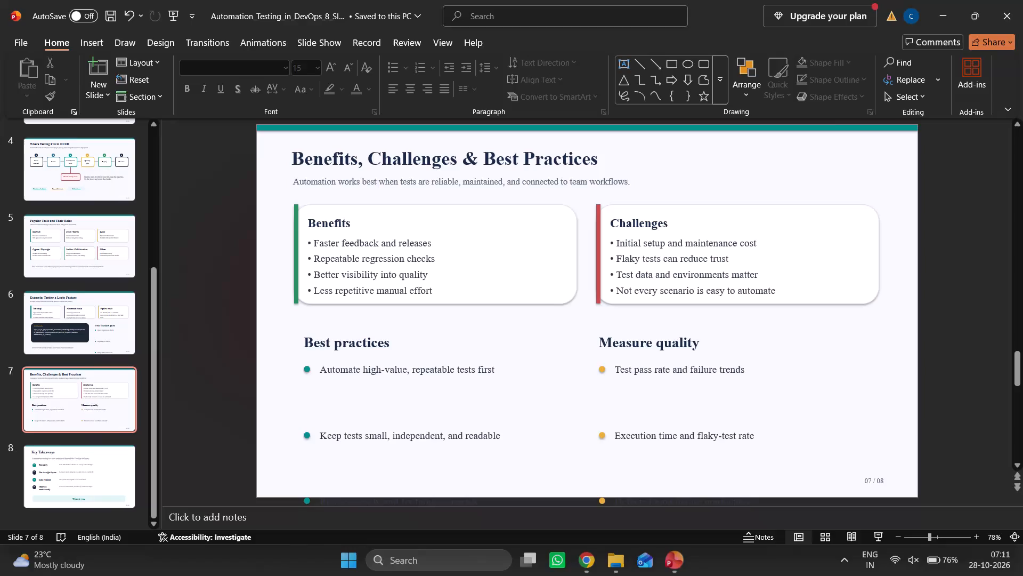
# Move the off-slide "Run tests early and fix failures quickly" text on slide 7 up onto the slide, left-aligned with the other Best practices items.
pyautogui.scroll(-6, 506, 419)
pyautogui.scroll(2, 503, 418)
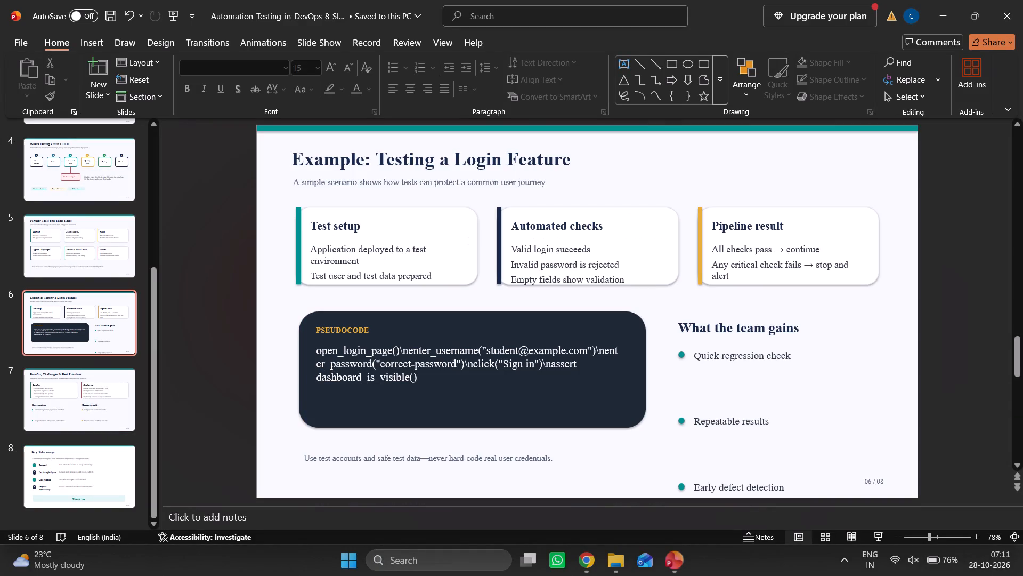
pyautogui.click(59, 416)
pyautogui.click(351, 473)
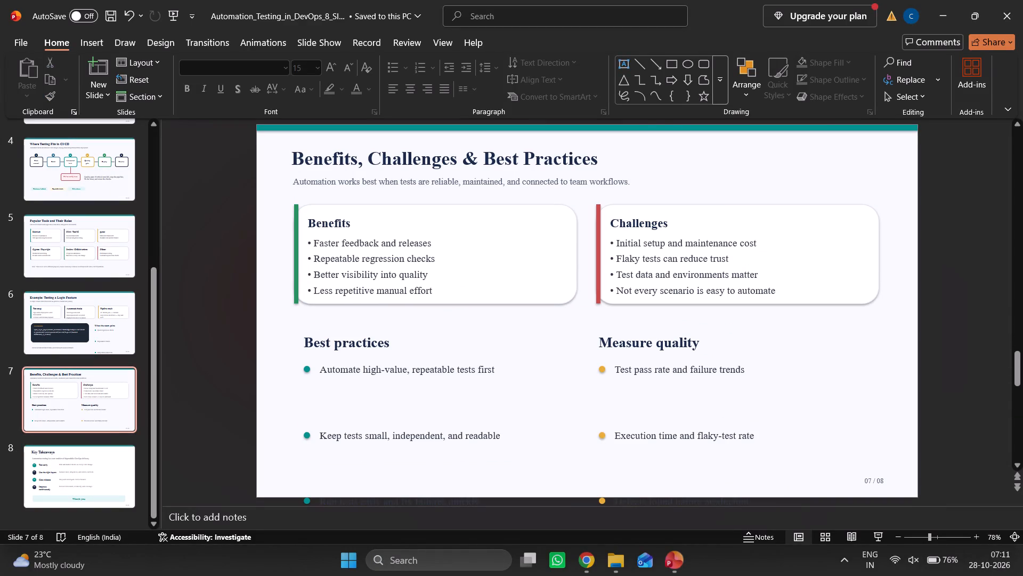
pyautogui.click(362, 504)
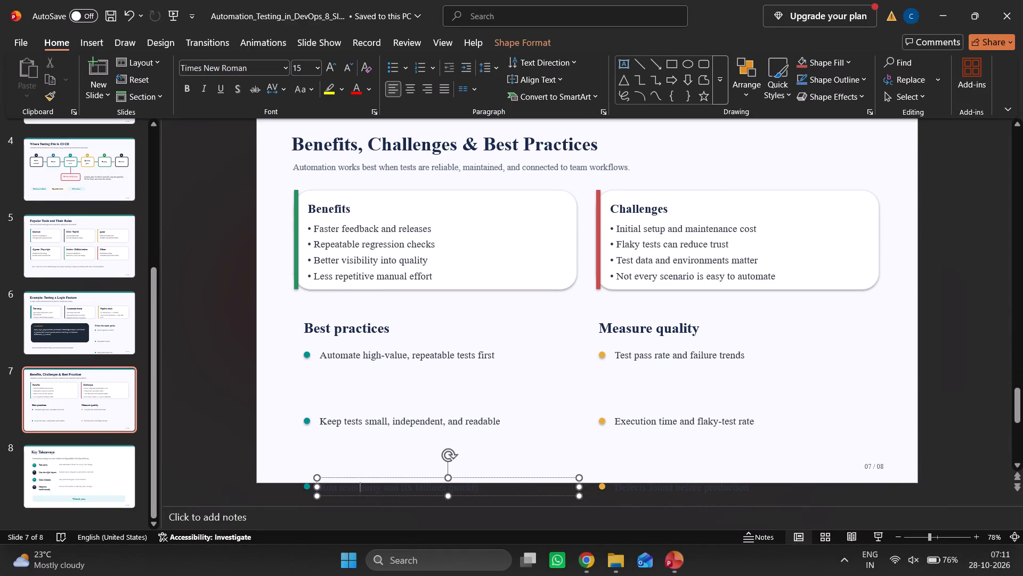
pyautogui.moveTo(472, 478); pyautogui.dragTo(467, 450)
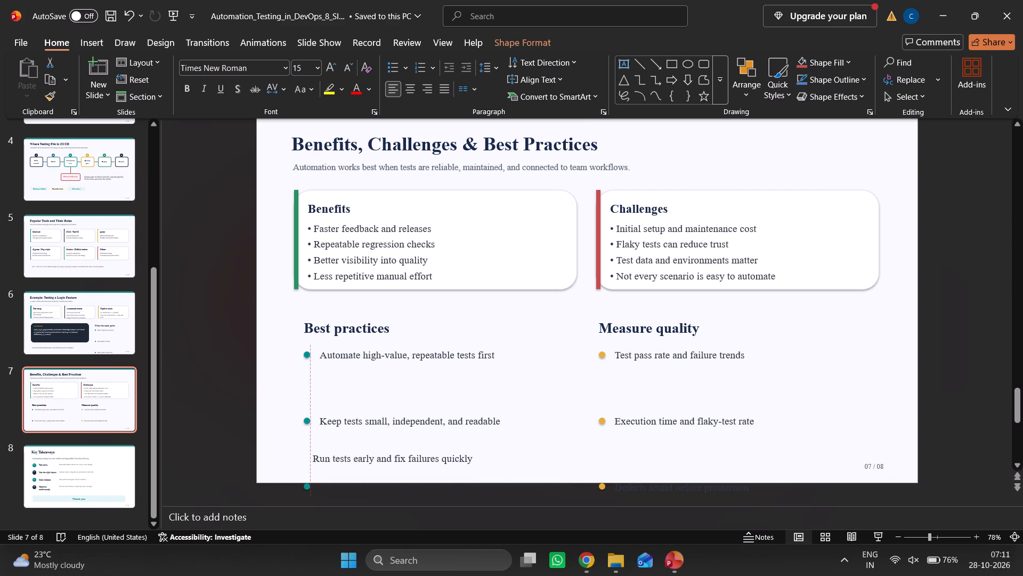
pyautogui.moveTo(467, 450); pyautogui.dragTo(473, 451)
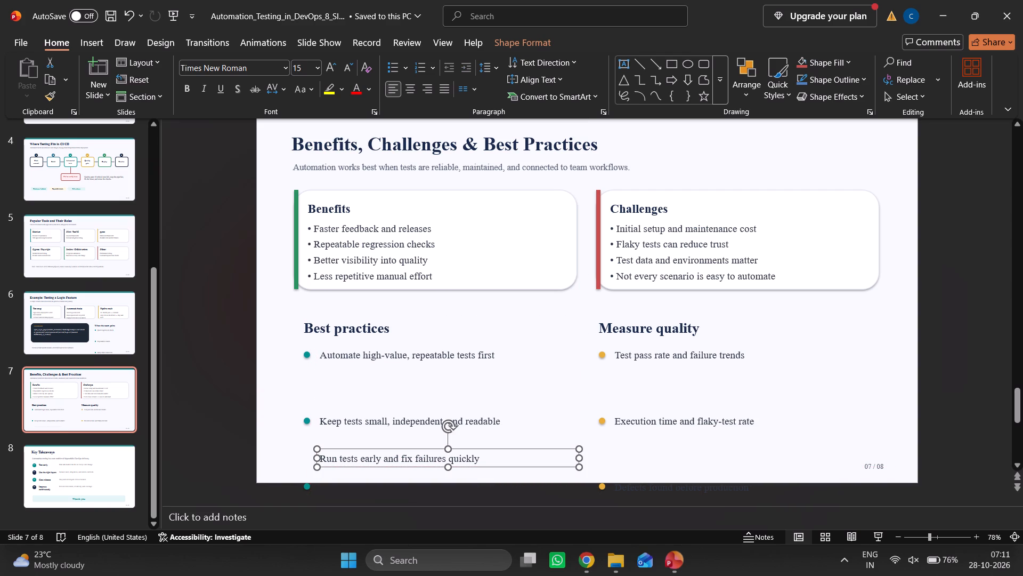
# Move the "Keep tests small, independent, and readable" text and its teal dot up, close beneath the first Best practices item.
pyautogui.click(450, 418)
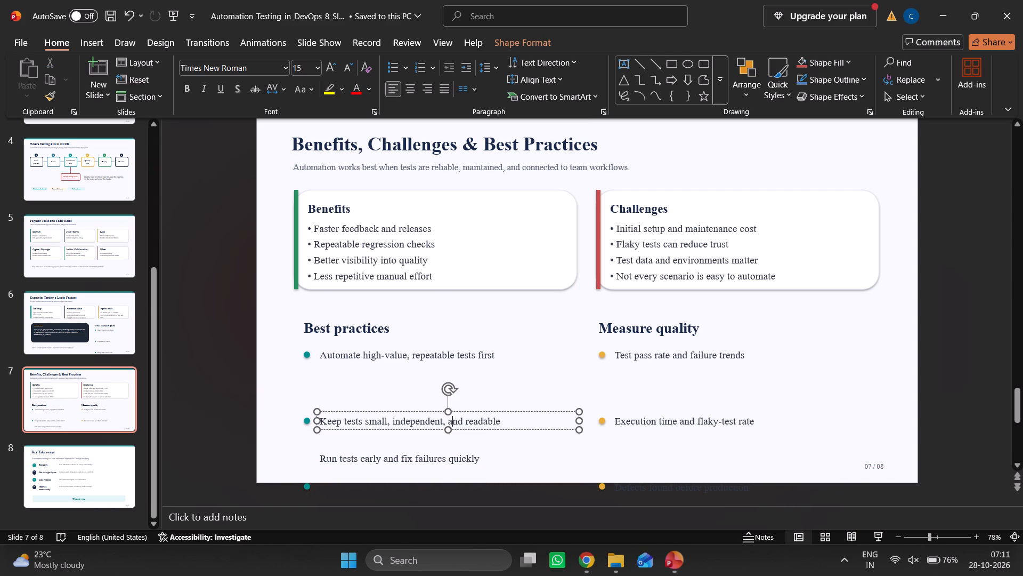
pyautogui.moveTo(473, 413); pyautogui.dragTo(469, 380)
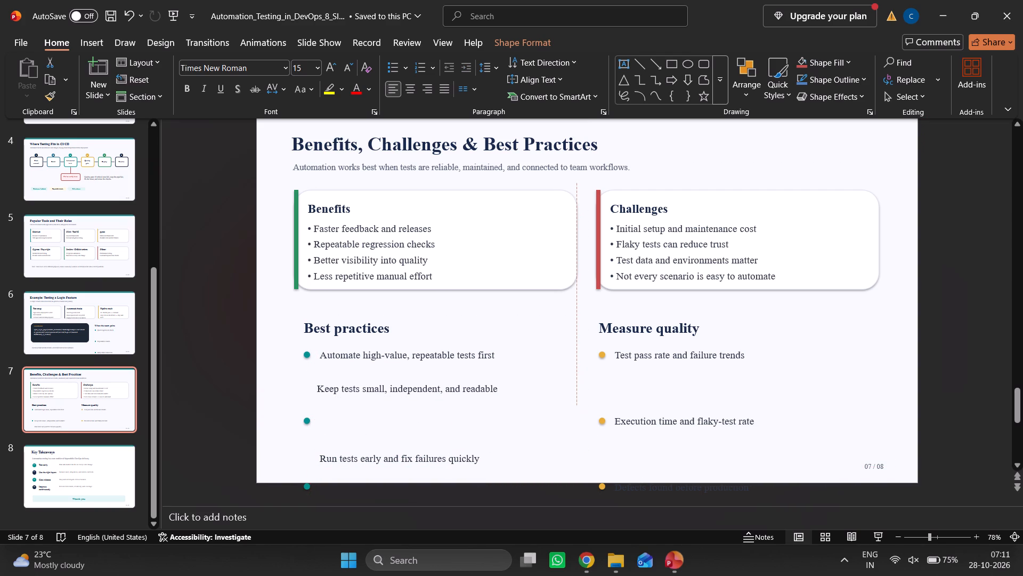
pyautogui.moveTo(469, 380); pyautogui.dragTo(473, 377)
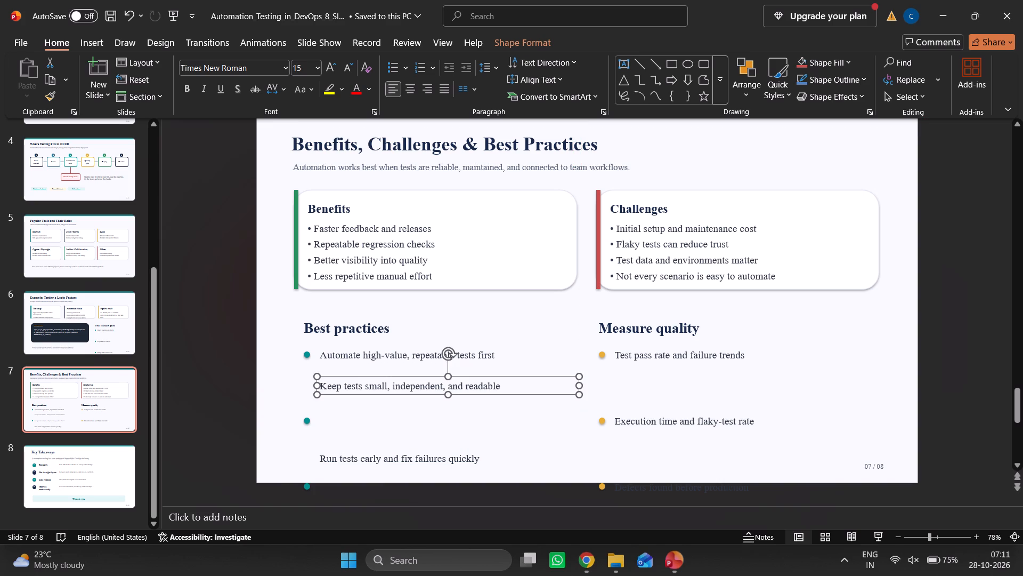
pyautogui.moveTo(307, 420); pyautogui.dragTo(306, 387)
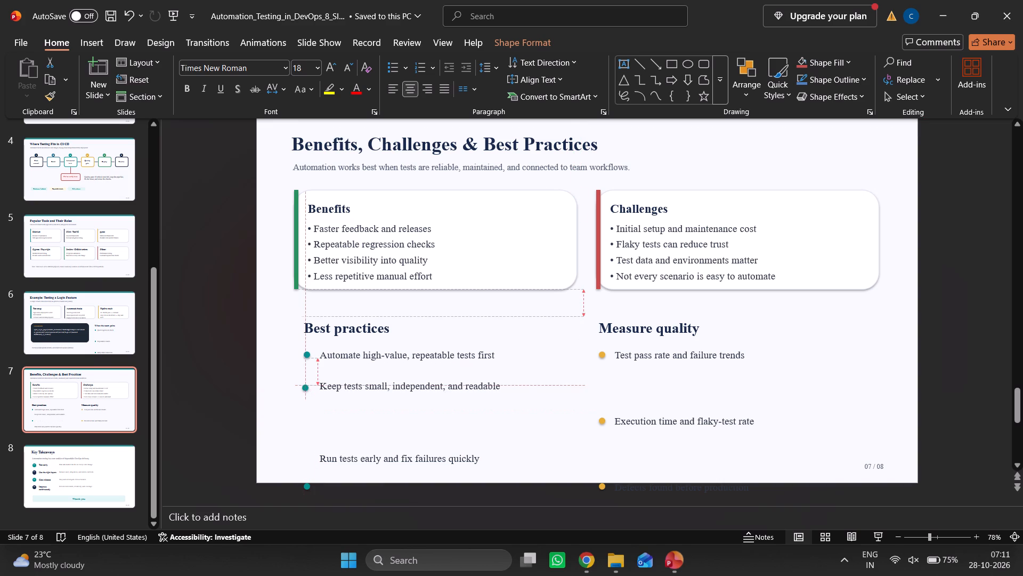
pyautogui.moveTo(306, 387); pyautogui.dragTo(308, 385)
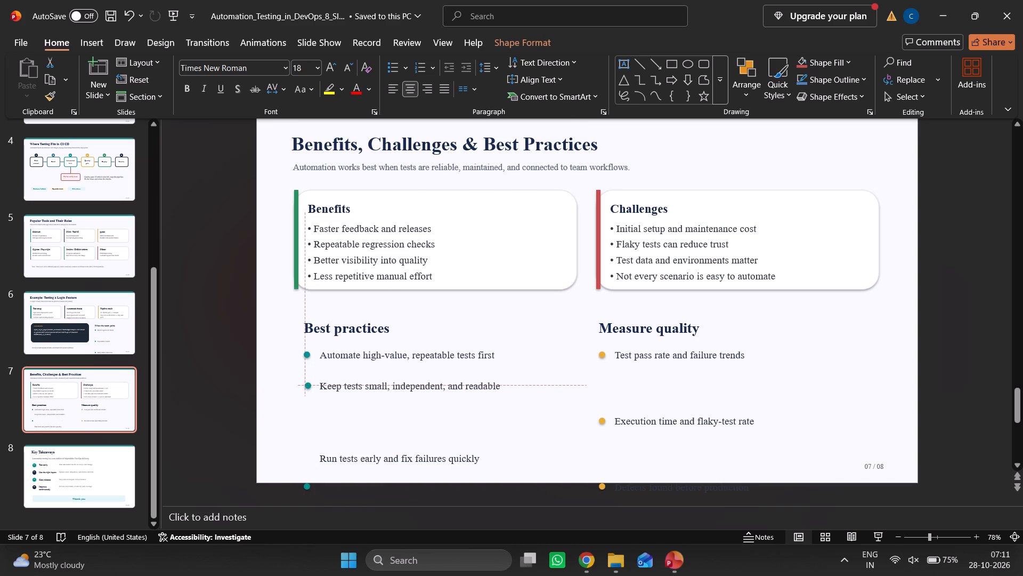
pyautogui.moveTo(308, 385); pyautogui.dragTo(307, 387)
pyautogui.moveTo(307, 387); pyautogui.dragTo(309, 382)
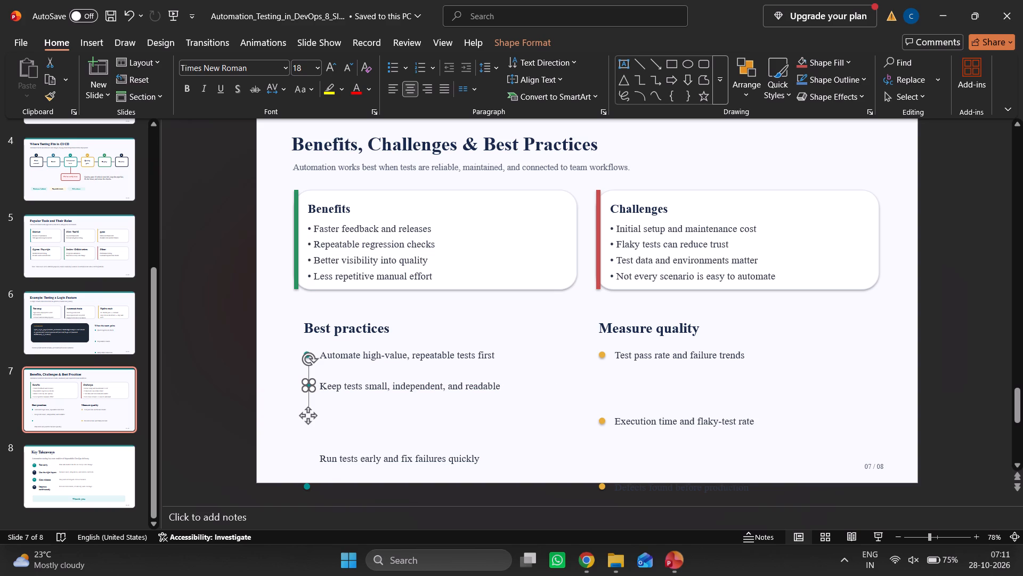
# Move the "Run tests early and fix failures quickly" text up, close beneath "Keep tests small, independent, and readable" and left-aligned with it.
pyautogui.click(435, 461)
pyautogui.moveTo(428, 449); pyautogui.dragTo(428, 448)
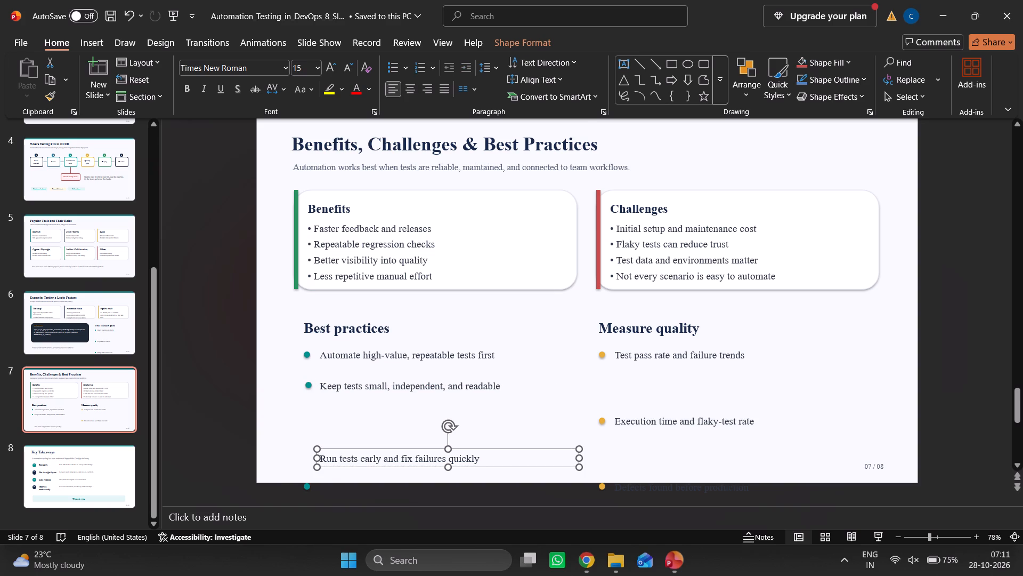
pyautogui.moveTo(428, 448); pyautogui.dragTo(429, 402)
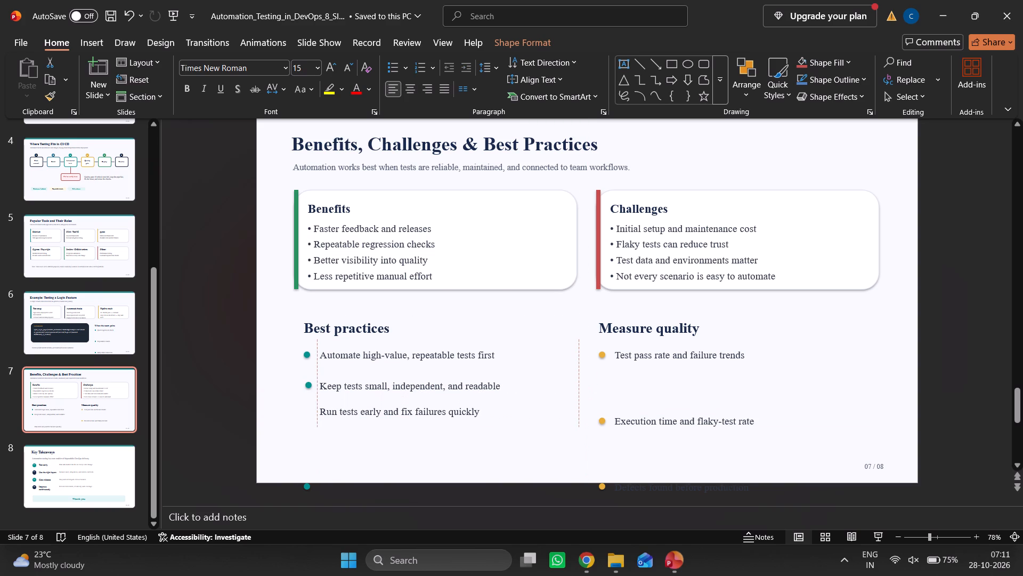
pyautogui.moveTo(429, 402); pyautogui.dragTo(429, 404)
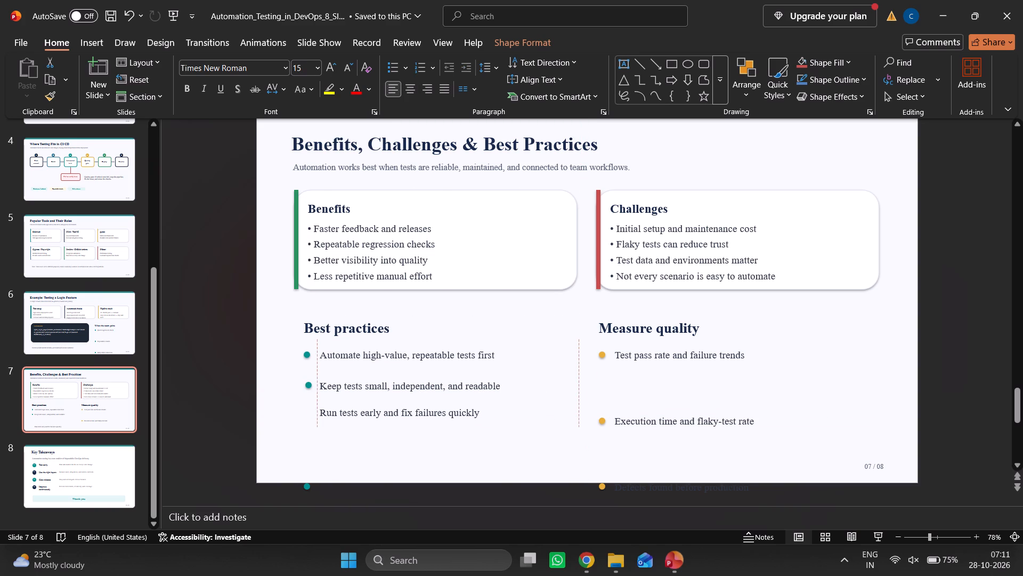
pyautogui.moveTo(429, 404); pyautogui.dragTo(432, 404)
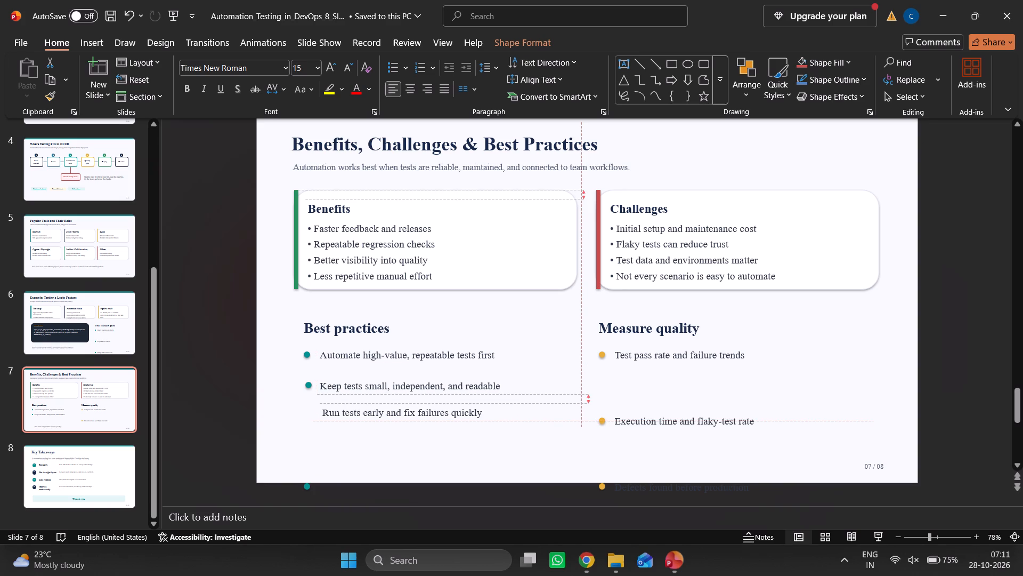
pyautogui.moveTo(432, 404); pyautogui.dragTo(428, 403)
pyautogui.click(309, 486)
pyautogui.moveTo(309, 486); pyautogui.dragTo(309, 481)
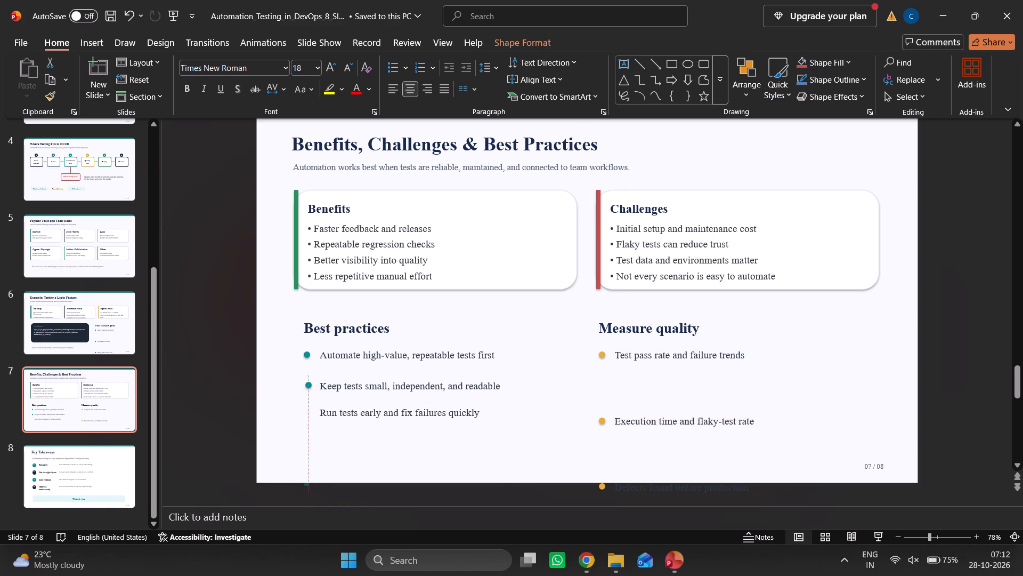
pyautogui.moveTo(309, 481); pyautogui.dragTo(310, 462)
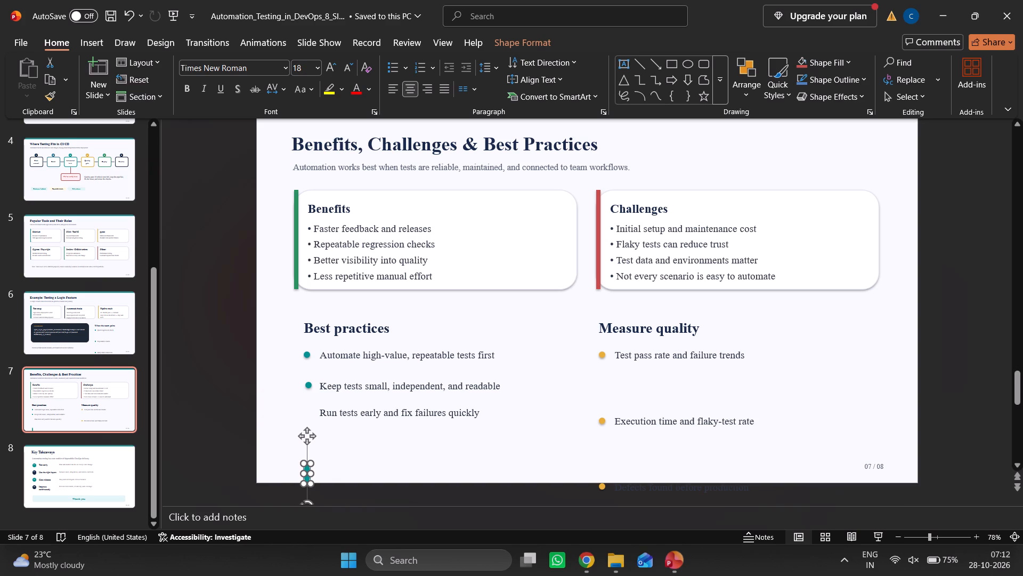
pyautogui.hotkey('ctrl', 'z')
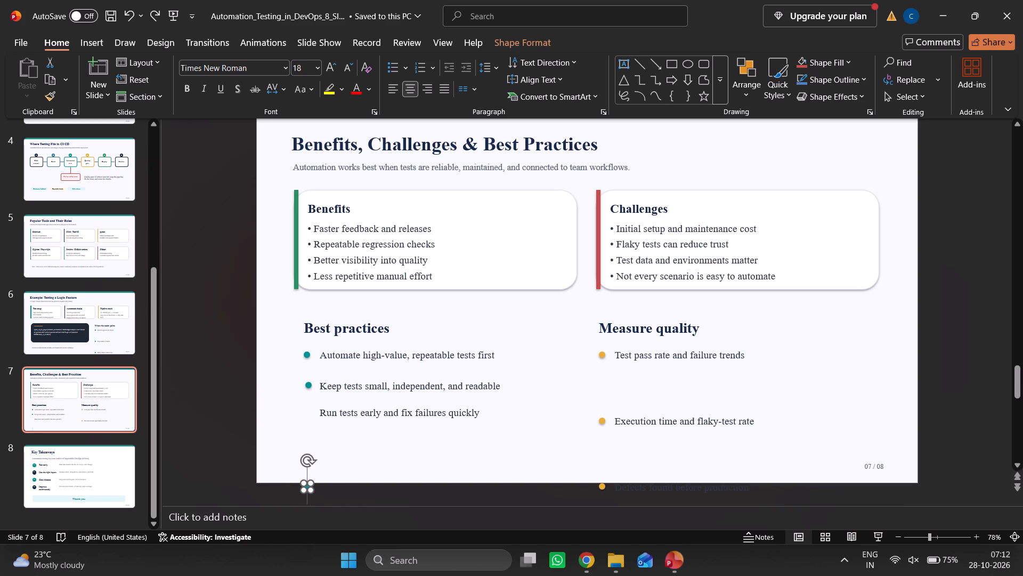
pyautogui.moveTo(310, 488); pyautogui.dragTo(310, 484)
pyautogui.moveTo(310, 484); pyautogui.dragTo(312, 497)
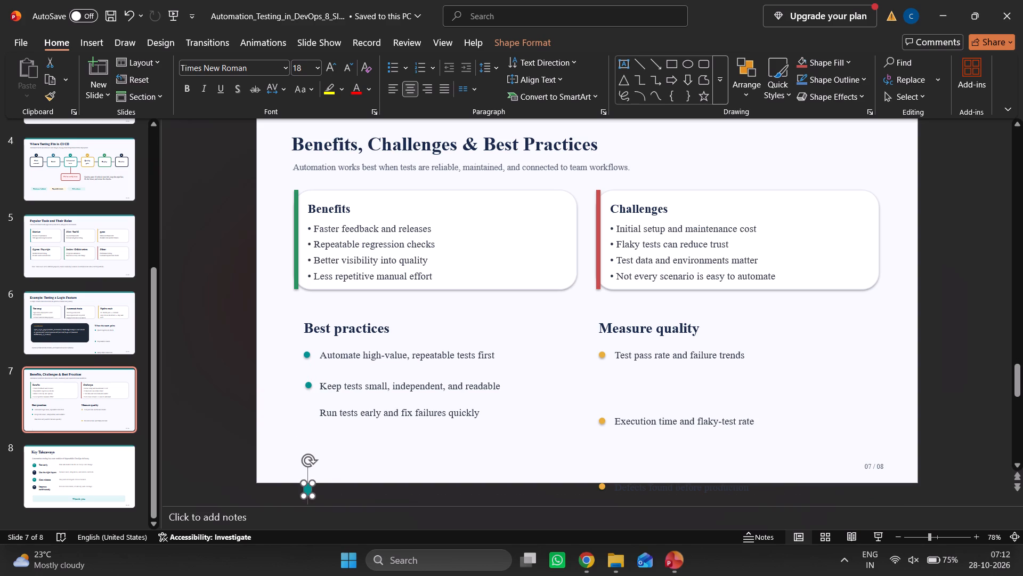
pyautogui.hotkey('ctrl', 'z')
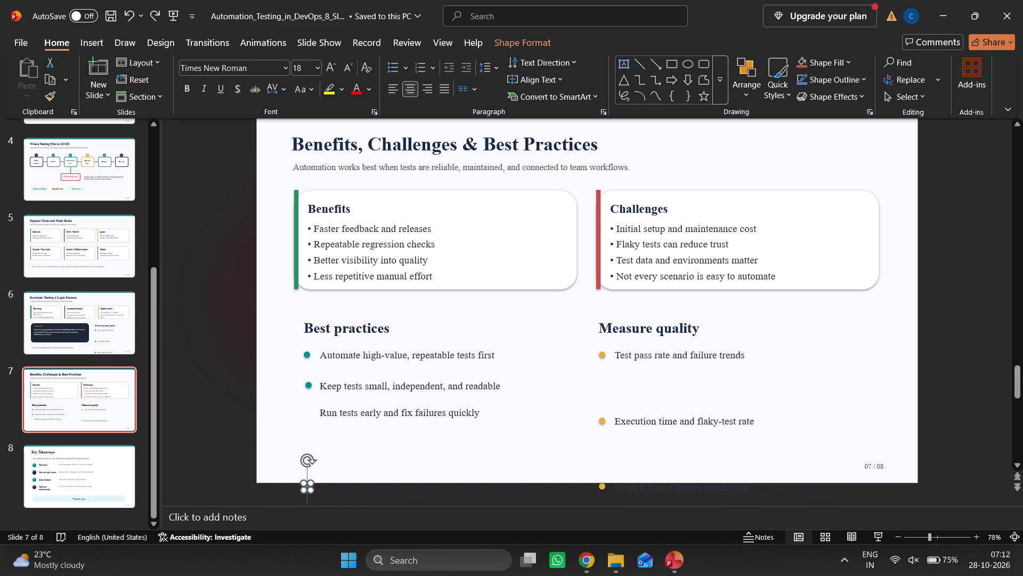
# Move the teal dot at the slide's bottom edge up beside the "Run tests early and fix failures quickly" text.
pyautogui.click(306, 473)
pyautogui.moveTo(307, 487); pyautogui.dragTo(307, 486)
pyautogui.moveTo(307, 486); pyautogui.dragTo(310, 413)
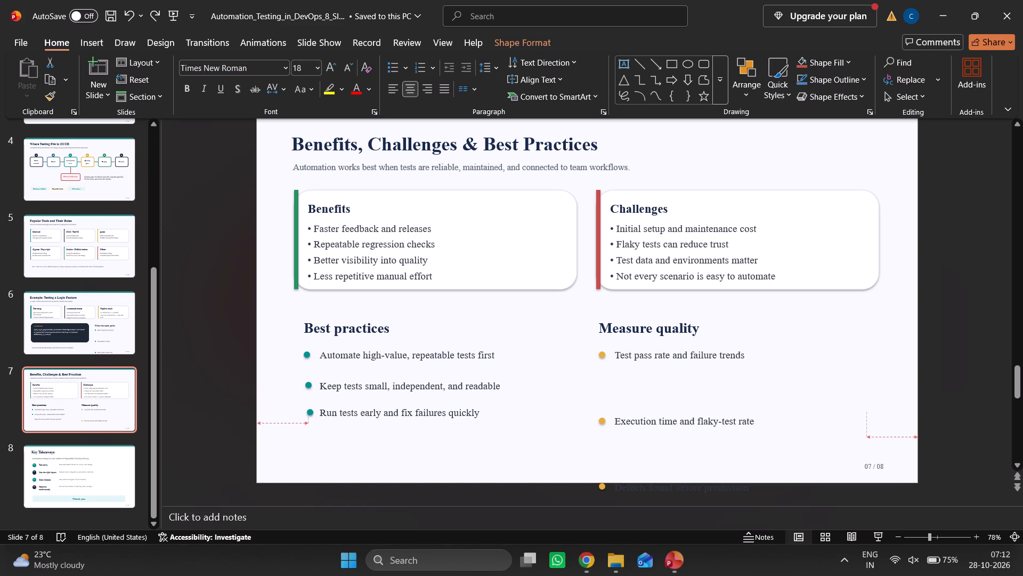
pyautogui.moveTo(310, 413); pyautogui.dragTo(309, 416)
pyautogui.moveTo(309, 416); pyautogui.dragTo(309, 415)
pyautogui.click(352, 448)
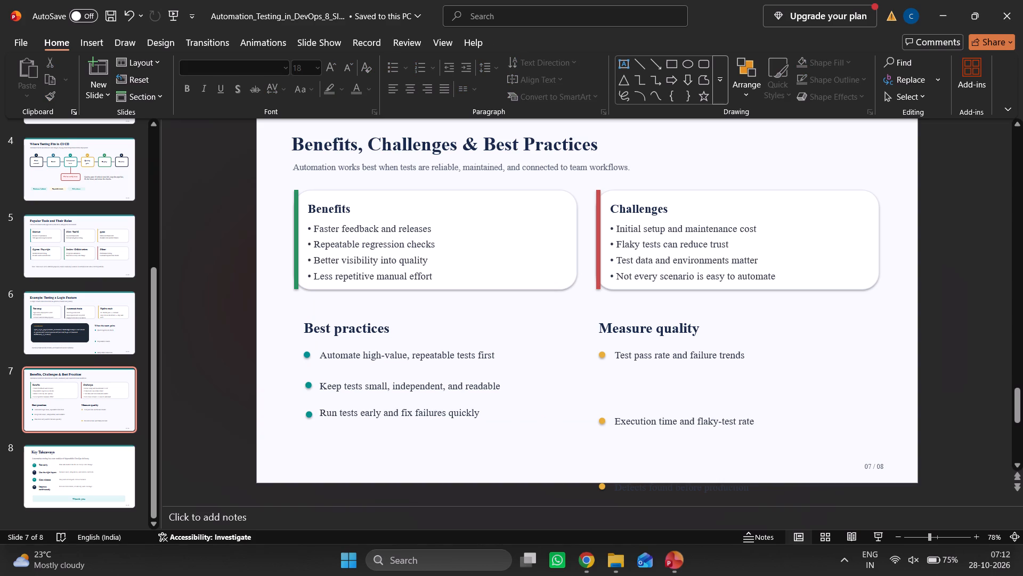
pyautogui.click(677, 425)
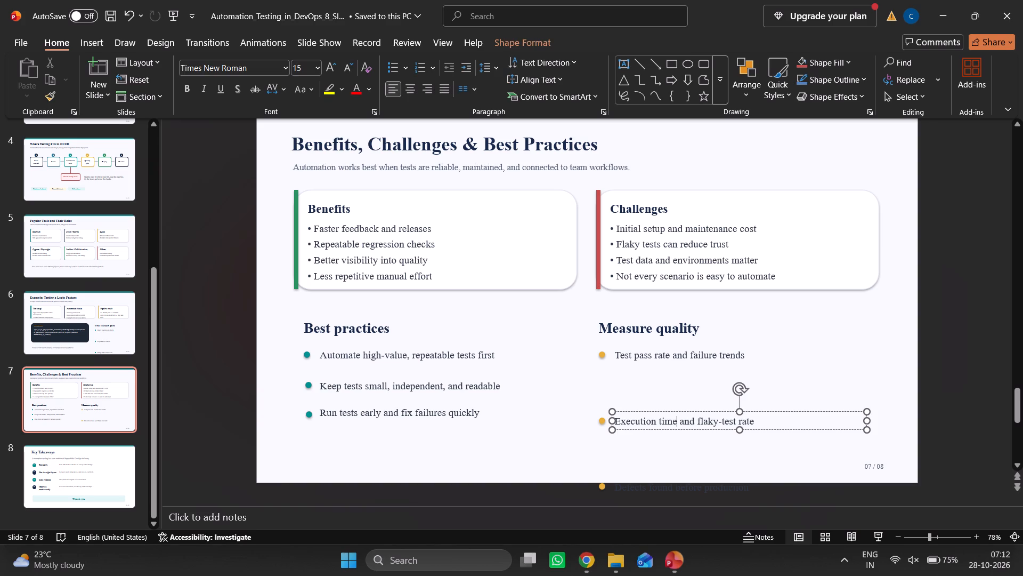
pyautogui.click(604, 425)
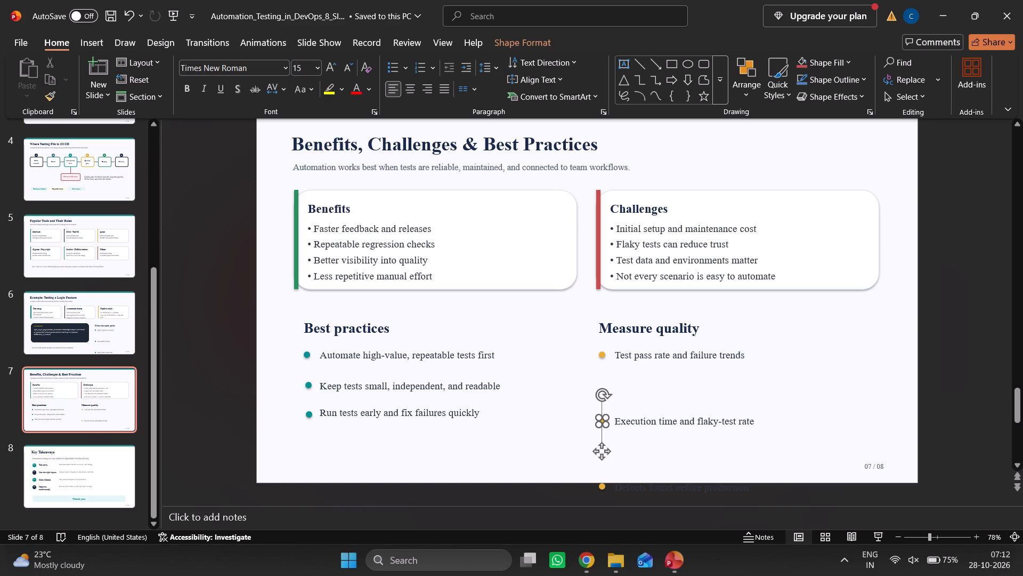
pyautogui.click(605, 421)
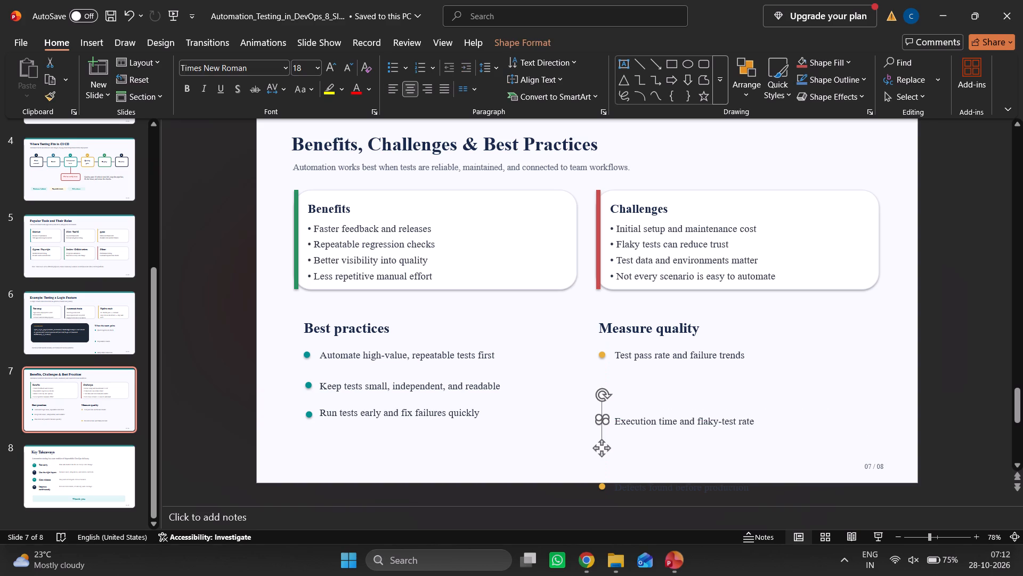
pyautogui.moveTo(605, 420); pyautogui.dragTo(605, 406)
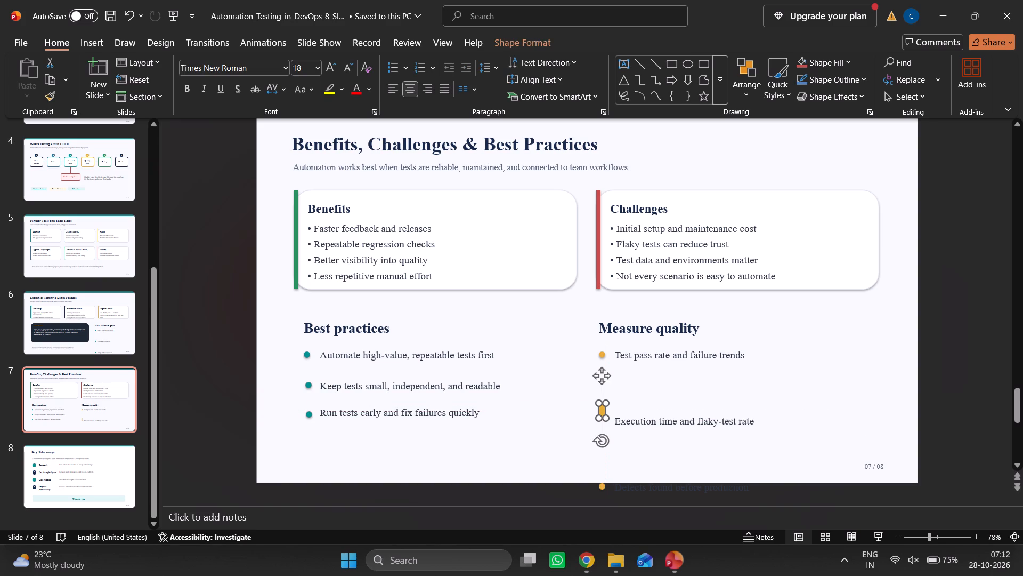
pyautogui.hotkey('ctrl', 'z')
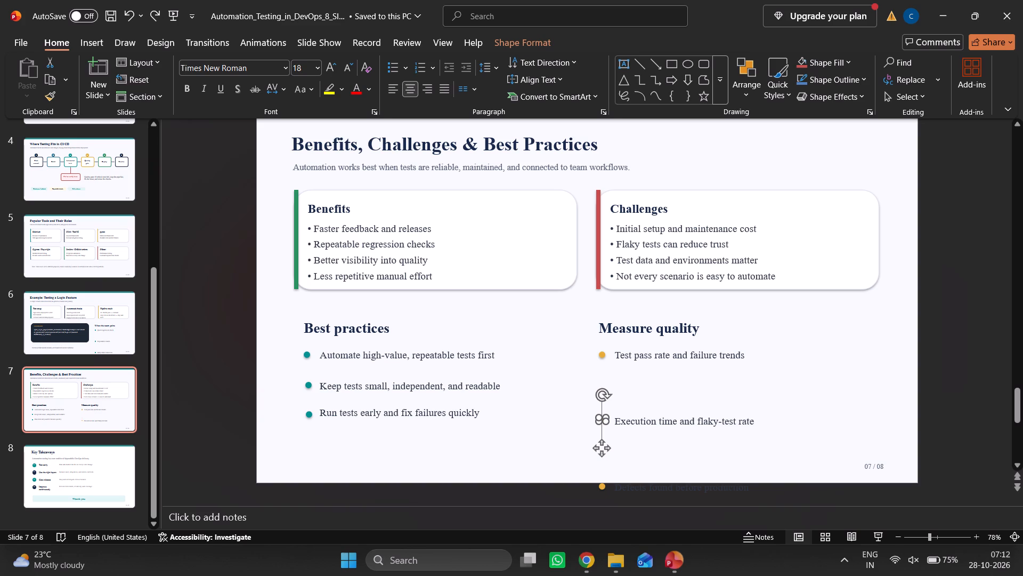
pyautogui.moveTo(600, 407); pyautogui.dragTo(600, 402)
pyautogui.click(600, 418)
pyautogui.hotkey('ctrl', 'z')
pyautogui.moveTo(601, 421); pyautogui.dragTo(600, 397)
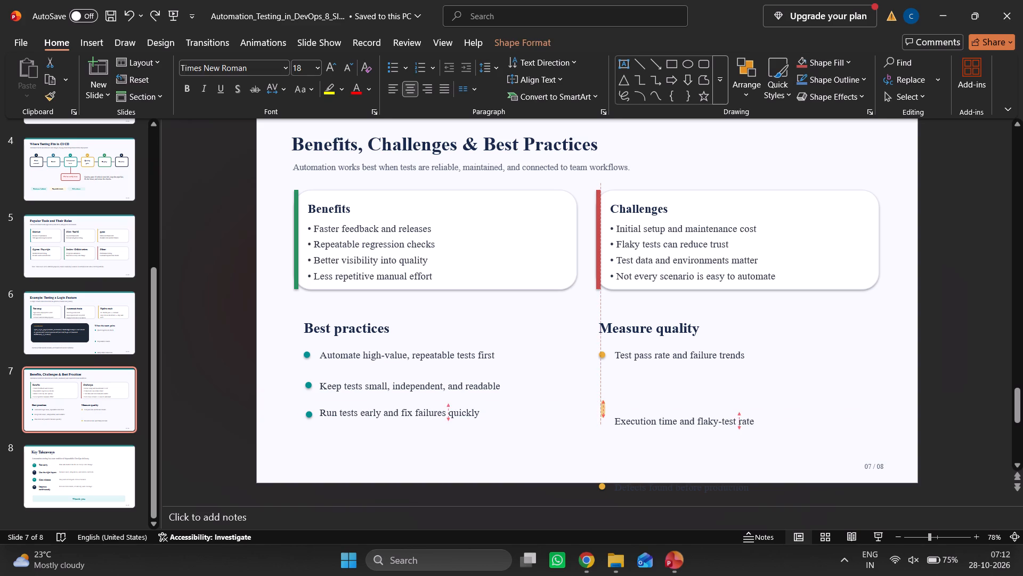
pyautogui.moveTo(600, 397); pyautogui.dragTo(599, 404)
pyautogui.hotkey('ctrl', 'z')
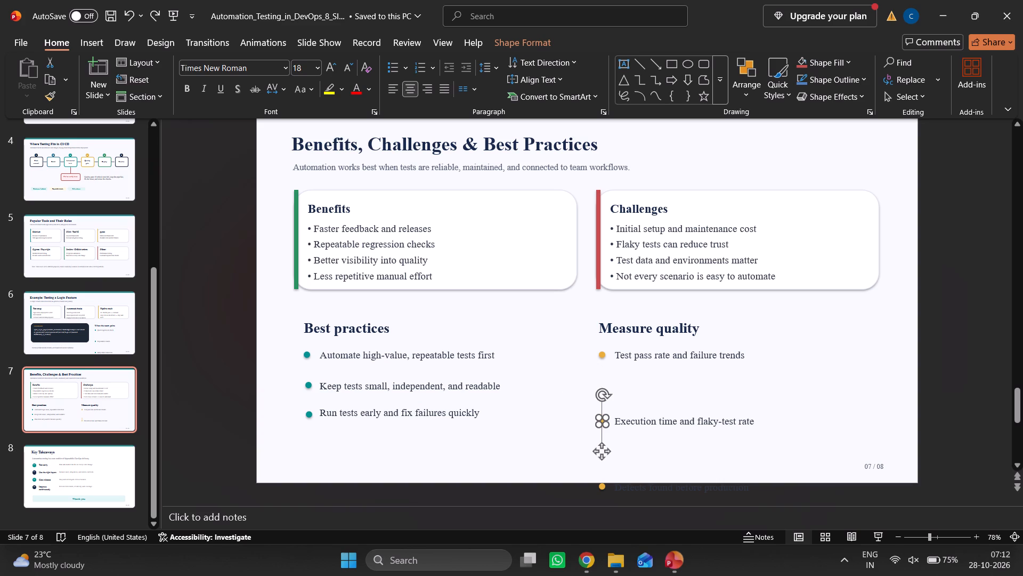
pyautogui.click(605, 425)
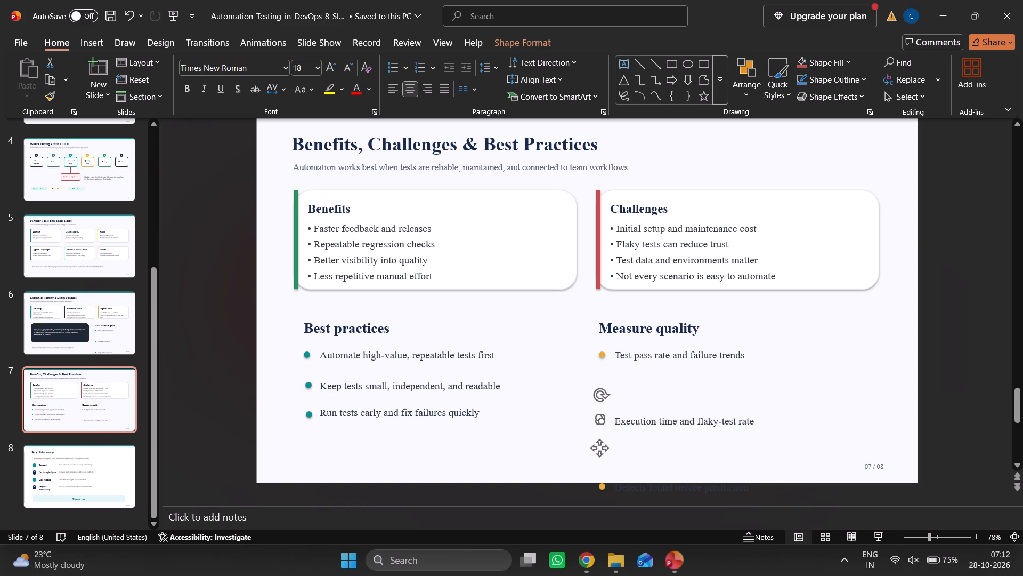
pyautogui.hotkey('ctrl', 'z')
# Move the "Execution time and flaky-test rate" text and its amber dot up, close beneath the first Measure quality item.
pyautogui.click(663, 424)
pyautogui.moveTo(695, 411); pyautogui.dragTo(696, 374)
pyautogui.click(603, 422)
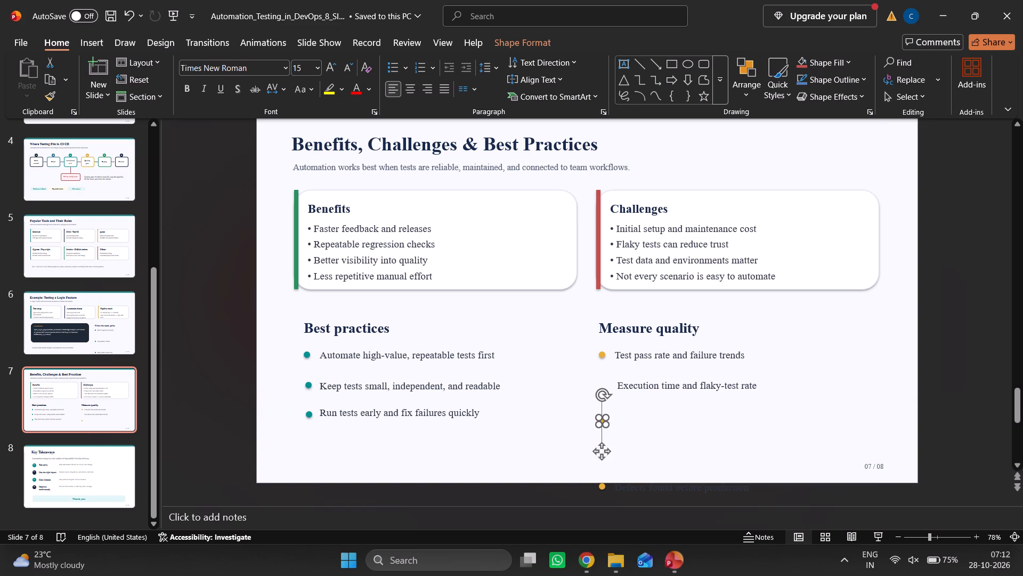
pyautogui.click(602, 407)
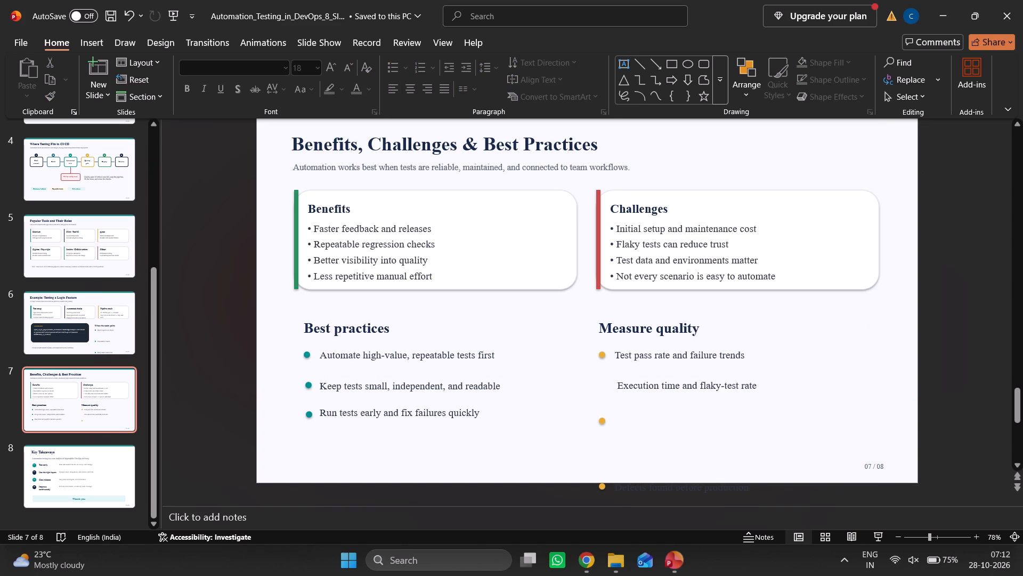
pyautogui.click(599, 419)
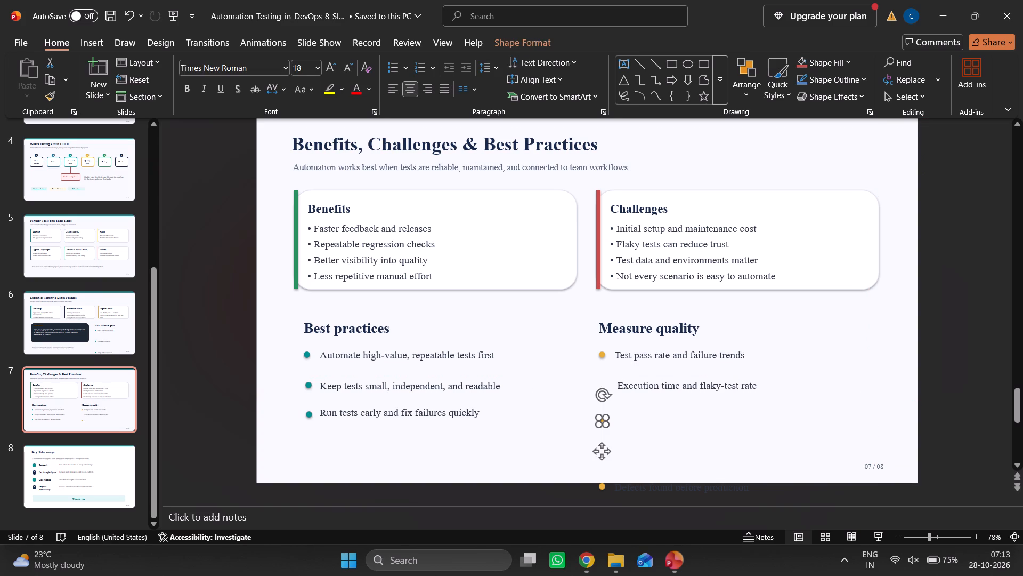
pyautogui.moveTo(602, 454); pyautogui.dragTo(598, 423)
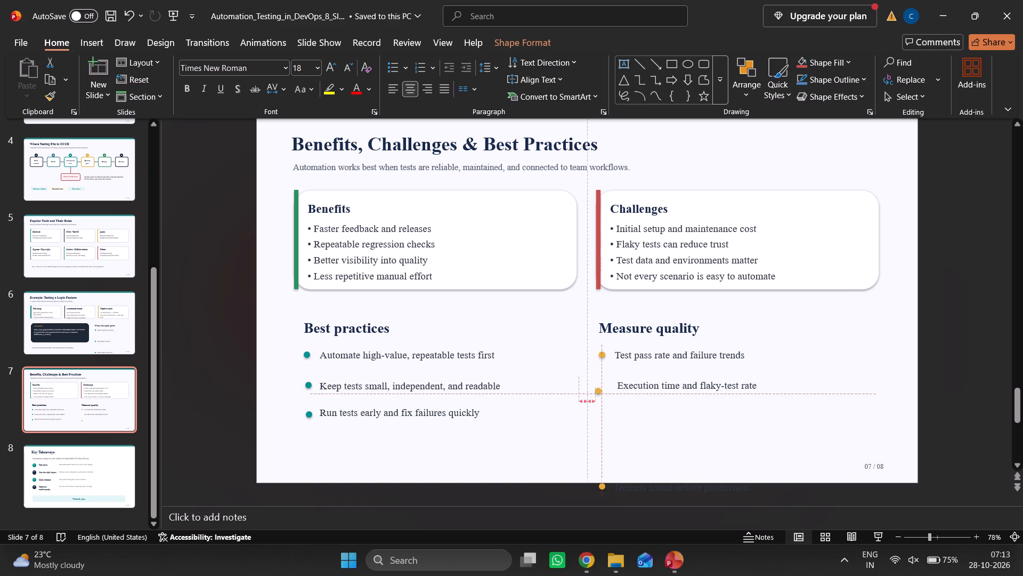
pyautogui.moveTo(598, 423); pyautogui.dragTo(603, 420)
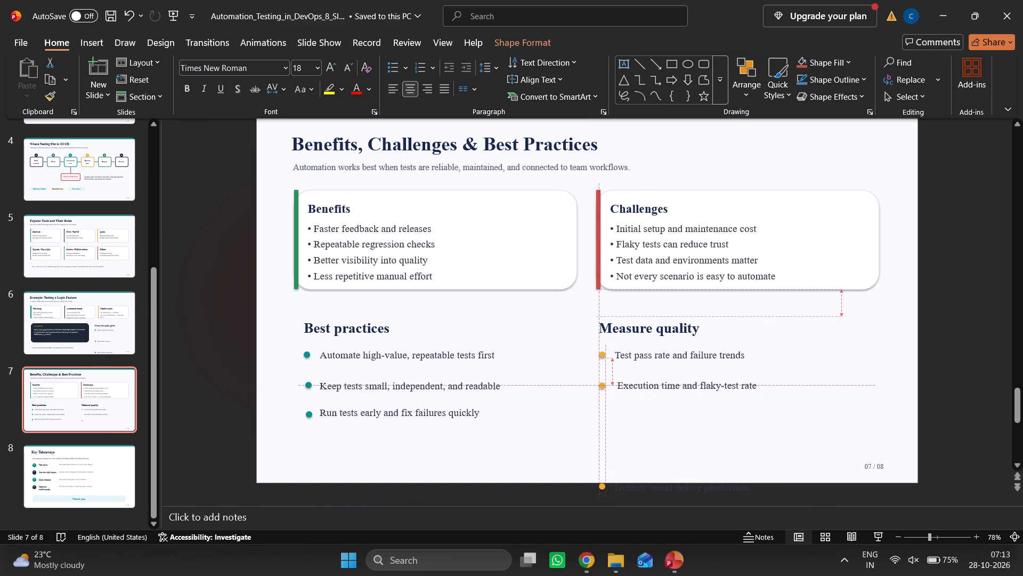
pyautogui.moveTo(603, 420); pyautogui.dragTo(604, 421)
pyautogui.moveTo(604, 421); pyautogui.dragTo(604, 420)
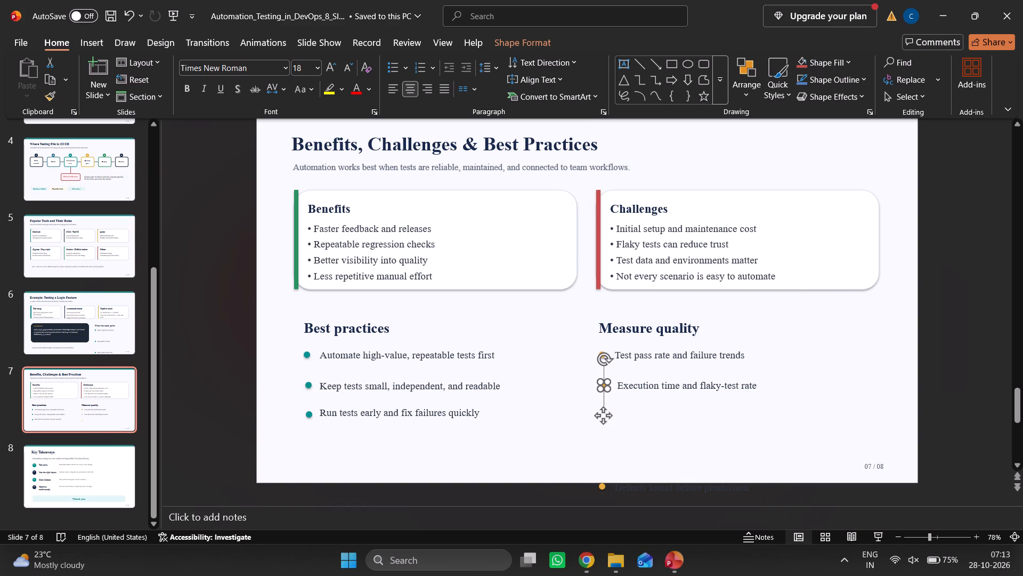
pyautogui.click(647, 435)
# Move the "Defects found before production" text up, close beneath "Execution time and flaky-test rate" and left-aligned with it.
pyautogui.click(659, 497)
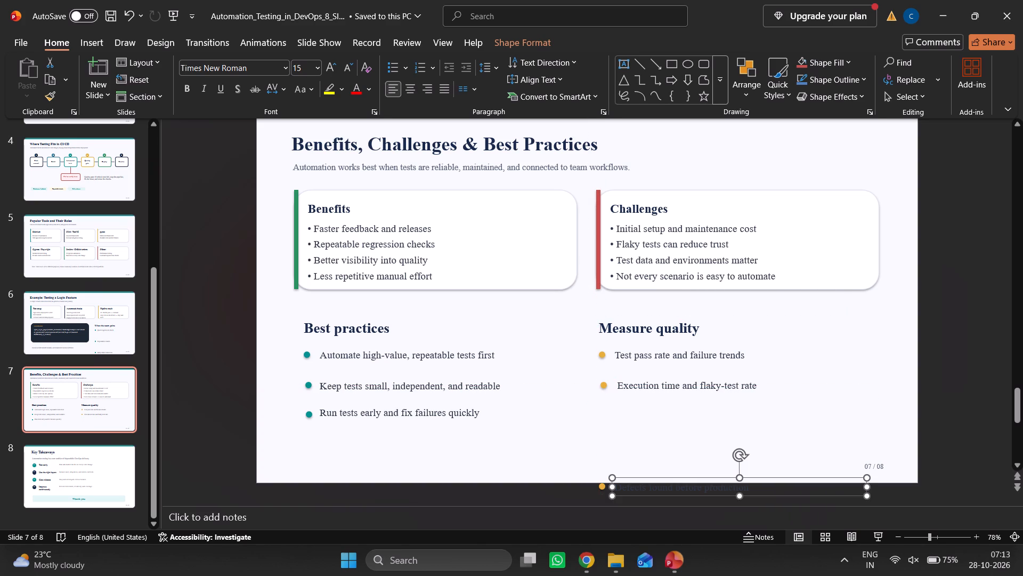
pyautogui.moveTo(691, 479); pyautogui.dragTo(692, 457)
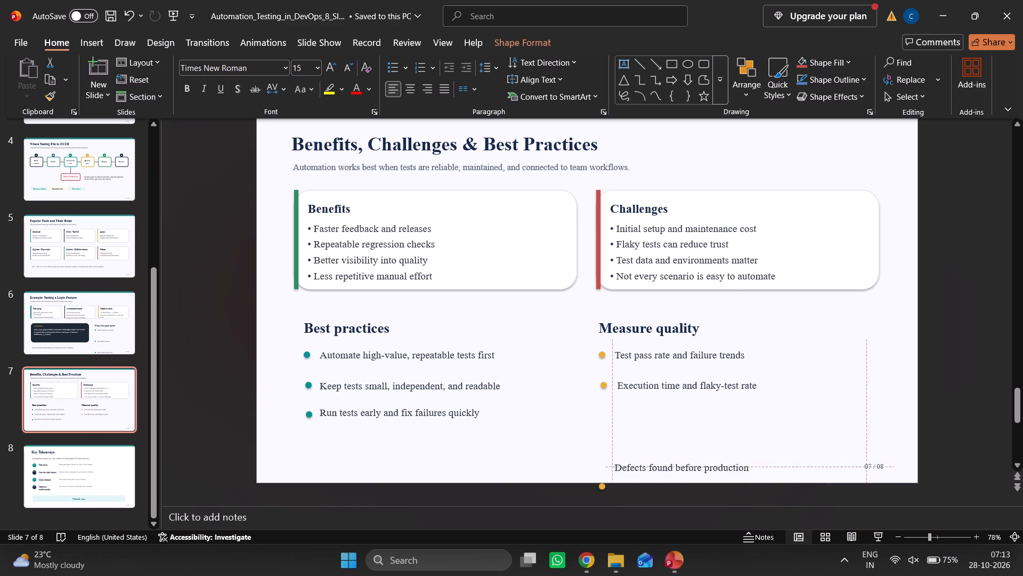
pyautogui.moveTo(692, 457); pyautogui.dragTo(691, 403)
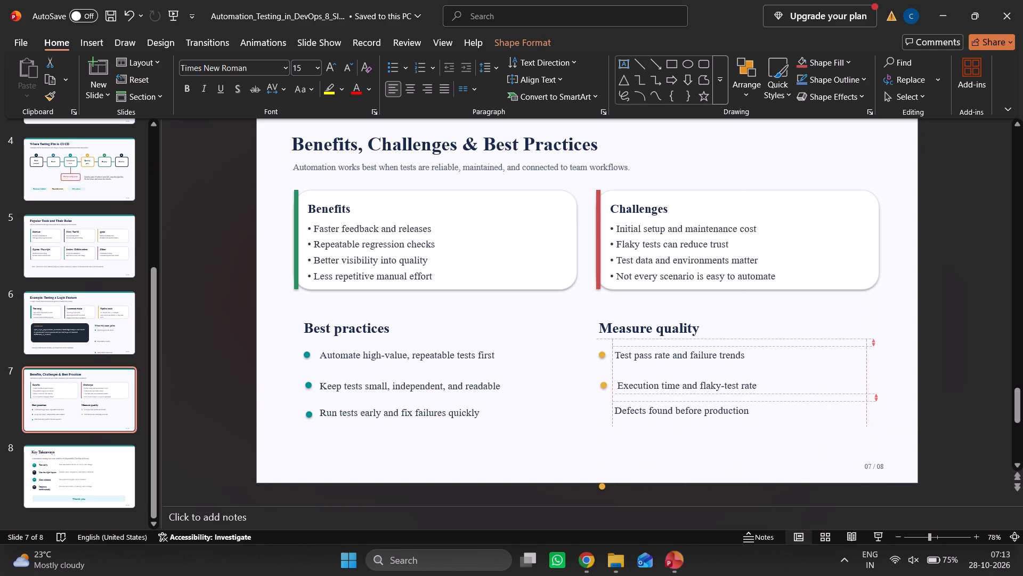
pyautogui.moveTo(691, 403); pyautogui.dragTo(693, 402)
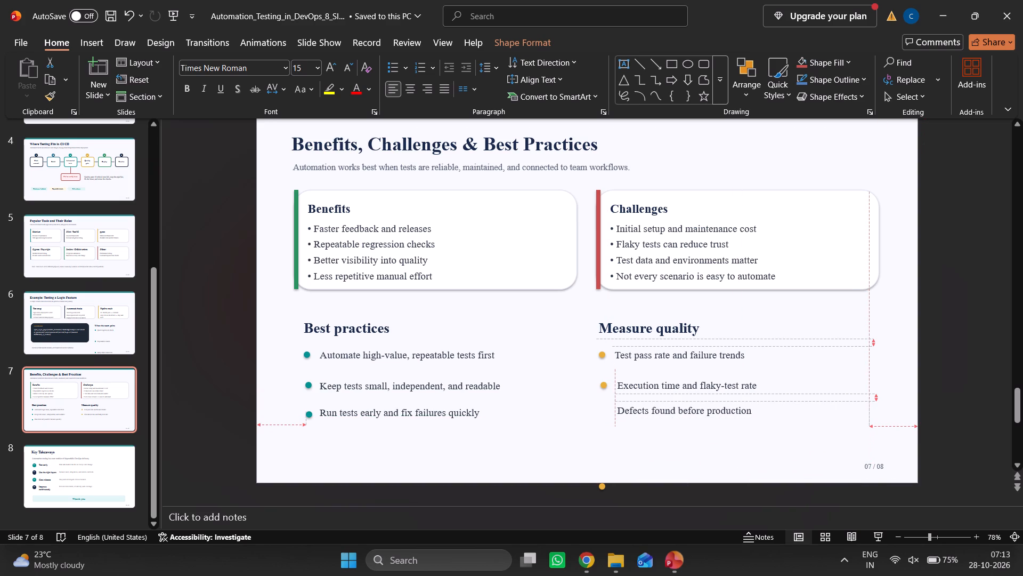
pyautogui.moveTo(693, 402); pyautogui.dragTo(694, 402)
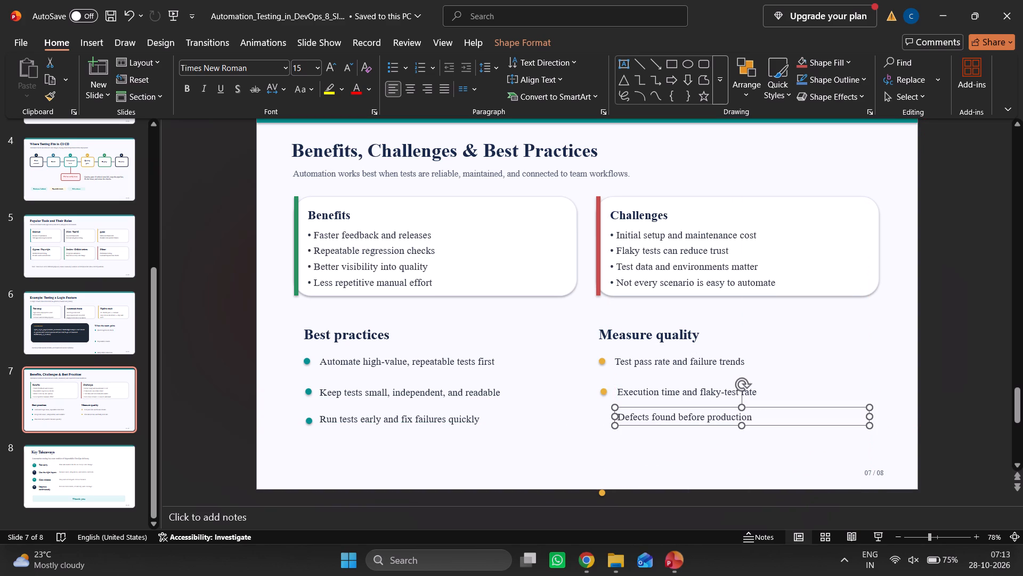
# Move the amber dot at the slide's bottom edge up beside the "Defects found before production" text, in line with the dot above.
pyautogui.click(600, 493)
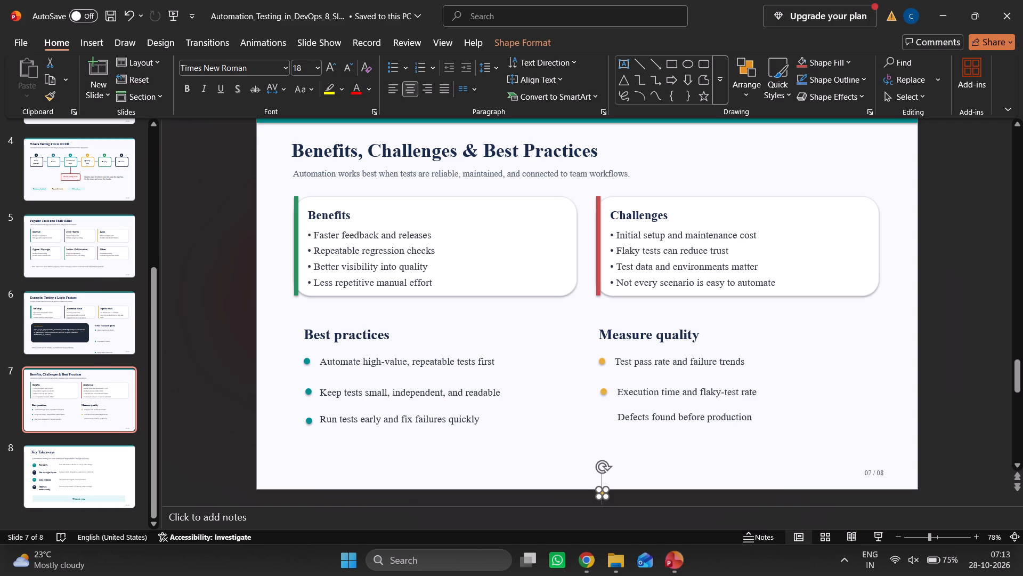
pyautogui.moveTo(601, 481); pyautogui.dragTo(603, 470)
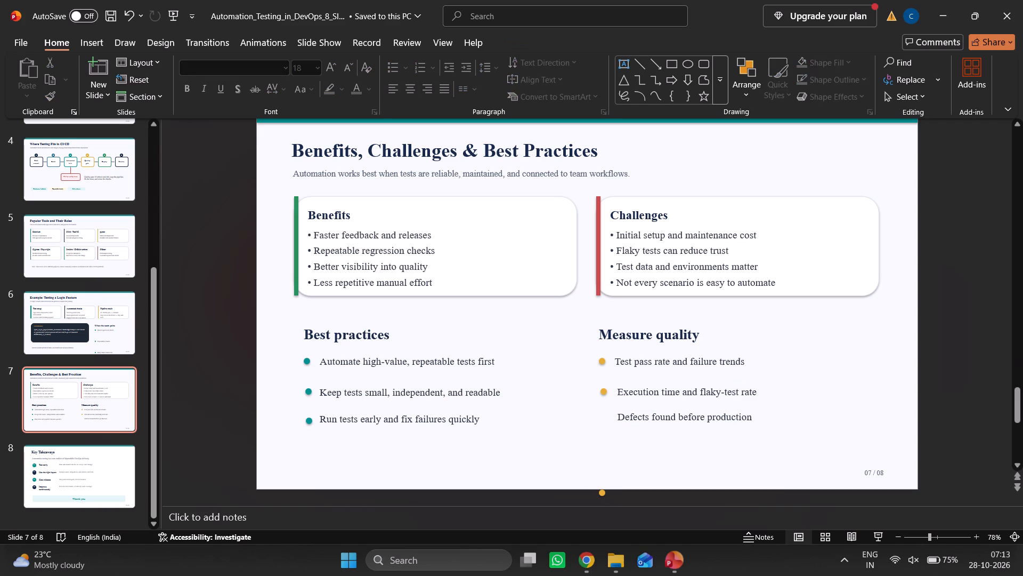
pyautogui.click(603, 499)
pyautogui.scroll(-2, 667, 473)
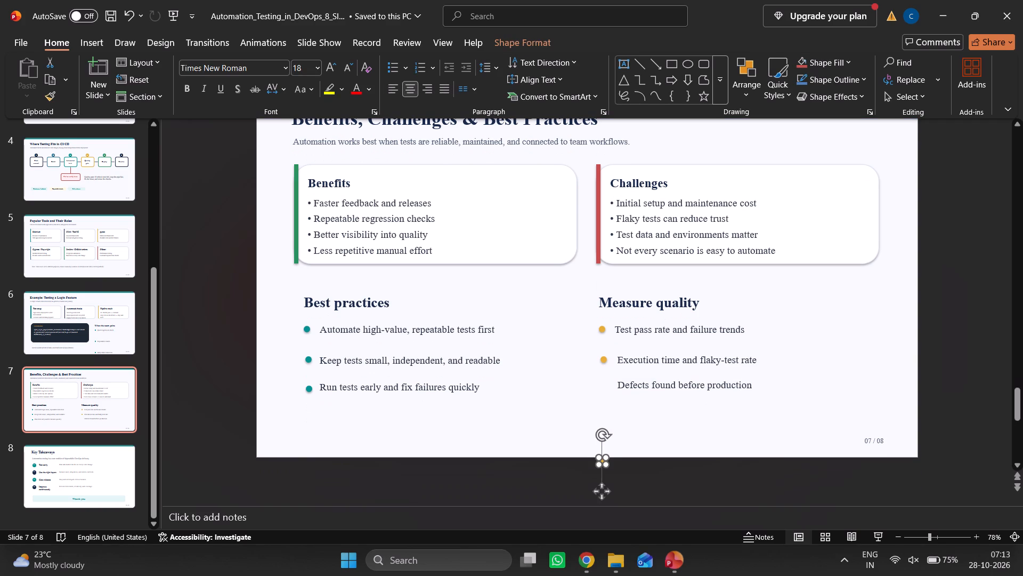
pyautogui.moveTo(604, 490); pyautogui.dragTo(603, 418)
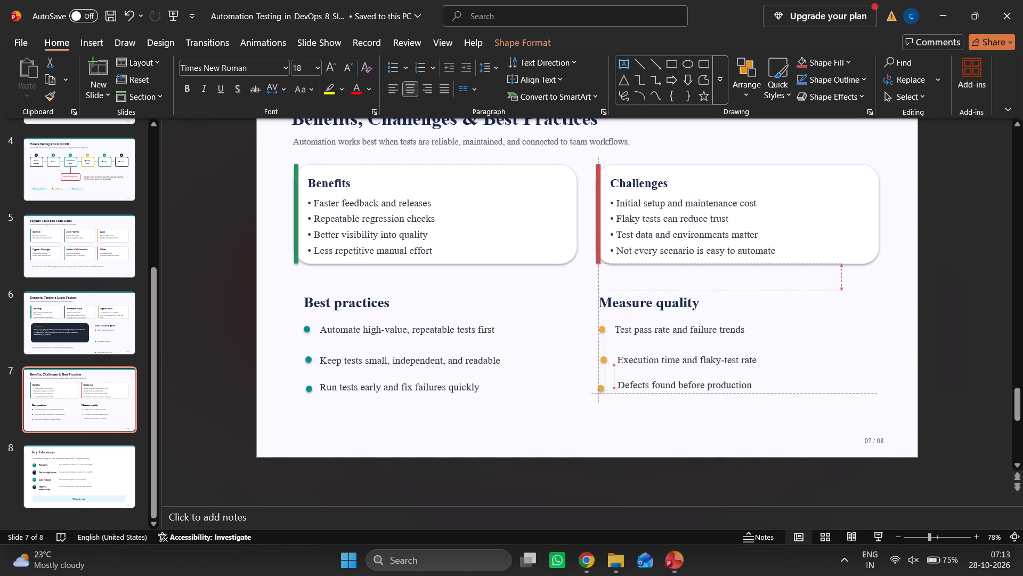
pyautogui.moveTo(603, 418); pyautogui.dragTo(605, 417)
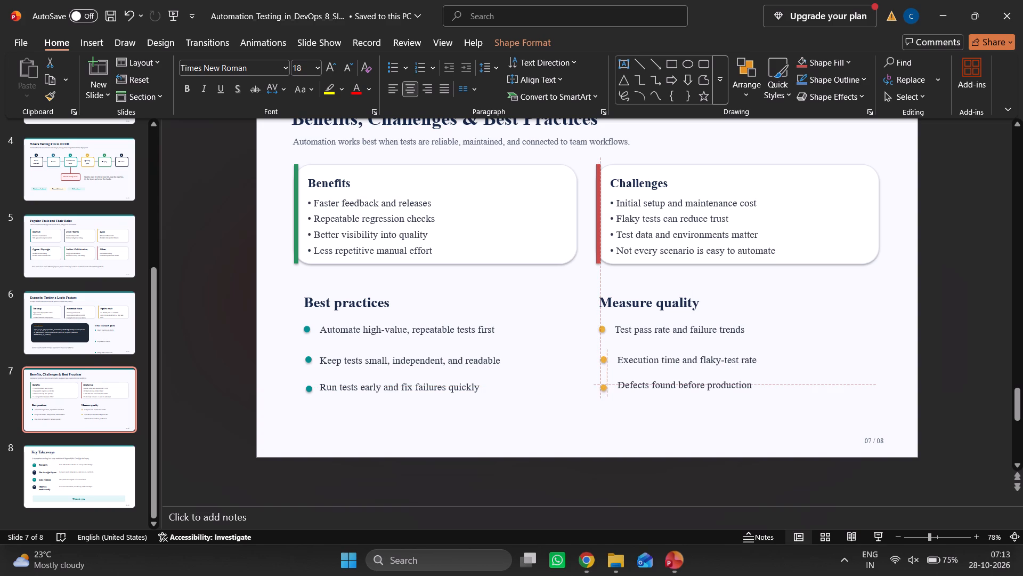
pyautogui.moveTo(605, 417); pyautogui.dragTo(605, 415)
pyautogui.click(978, 397)
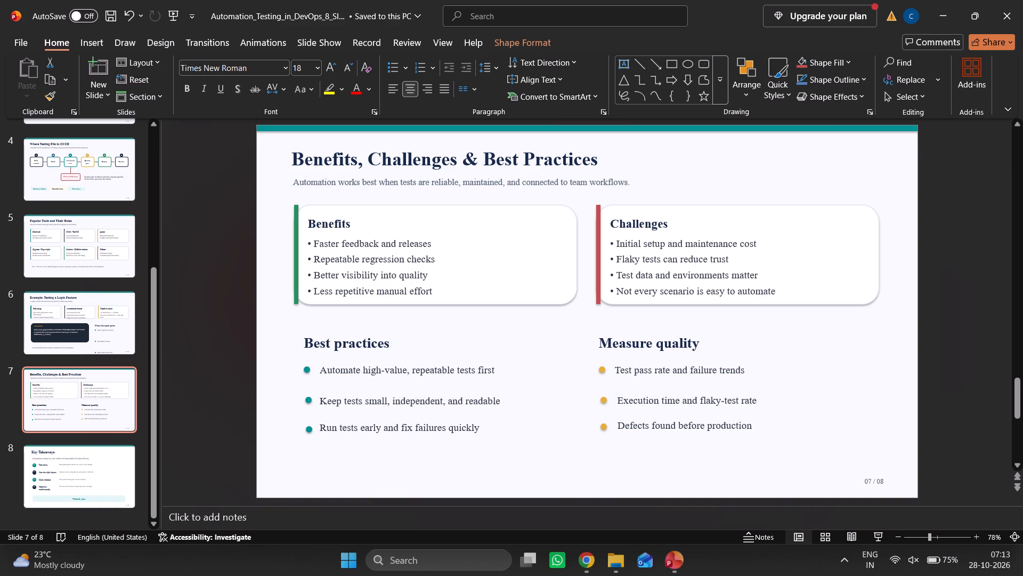
# On slide 6, nudge the body text of the Test setup, Automated checks and Pipeline result cards slightly up inside their cards.
pyautogui.click(94, 305)
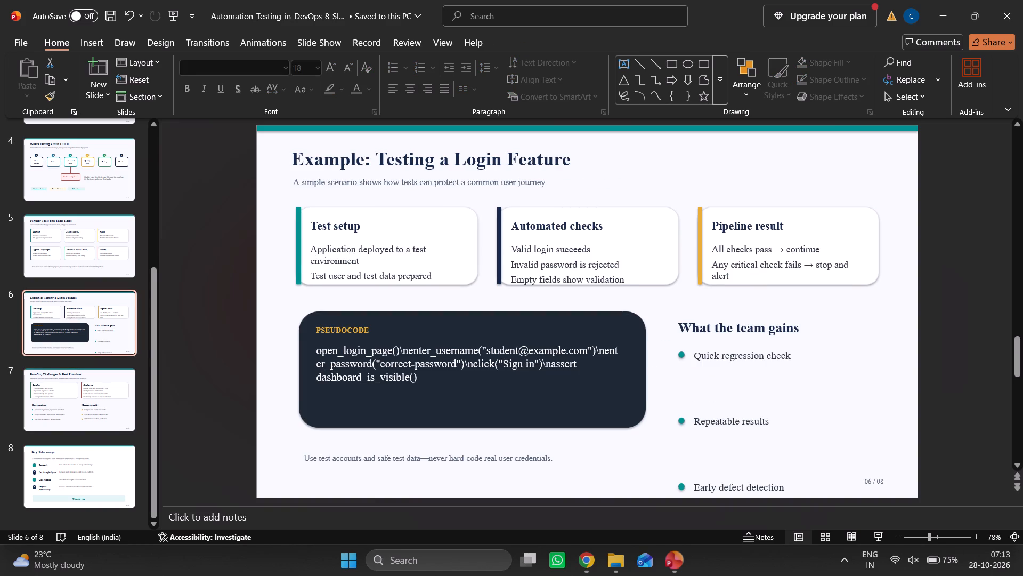
pyautogui.click(375, 247)
pyautogui.click(343, 225)
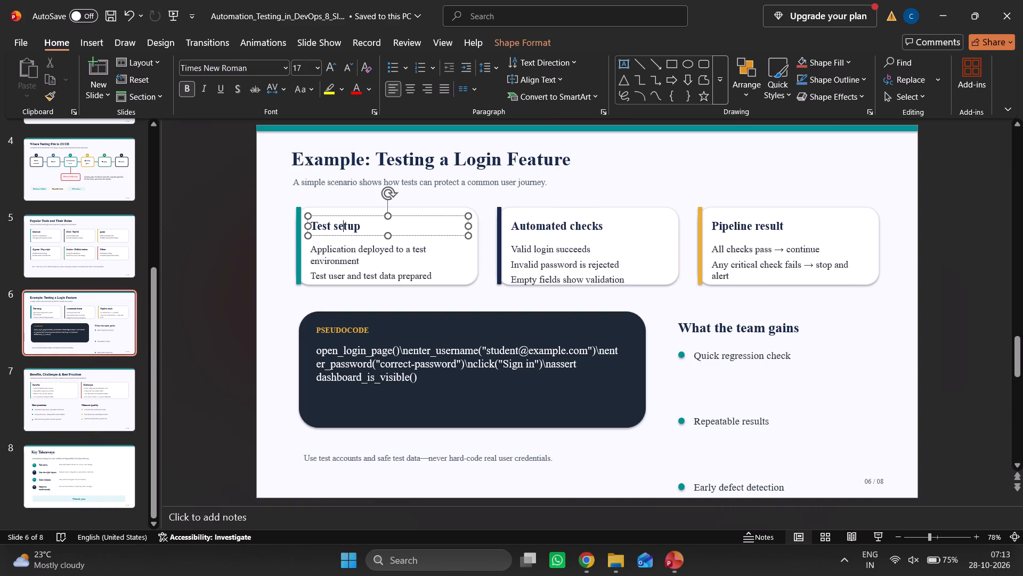
pyautogui.click(384, 267)
pyautogui.click(418, 240)
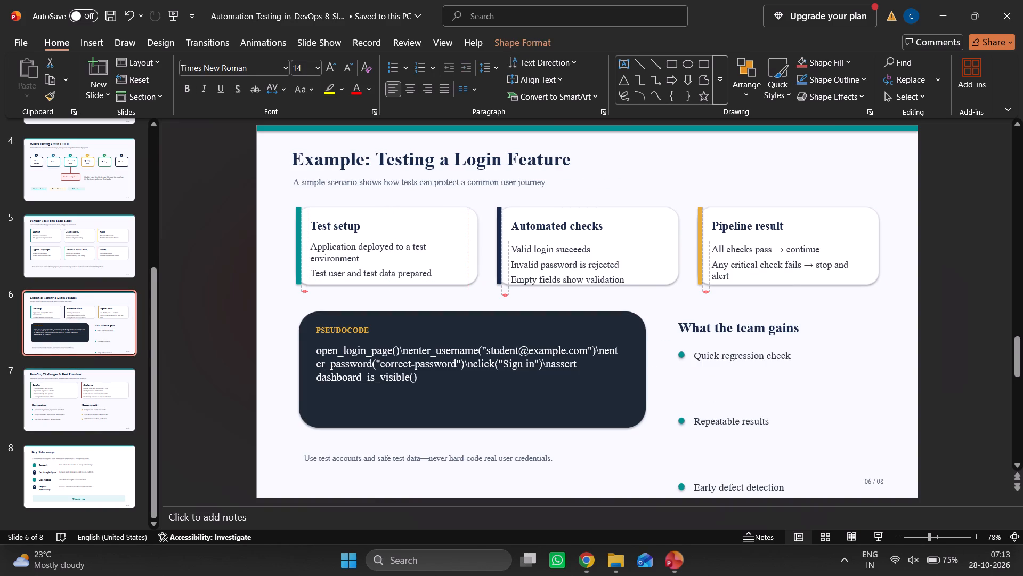
pyautogui.click(623, 248)
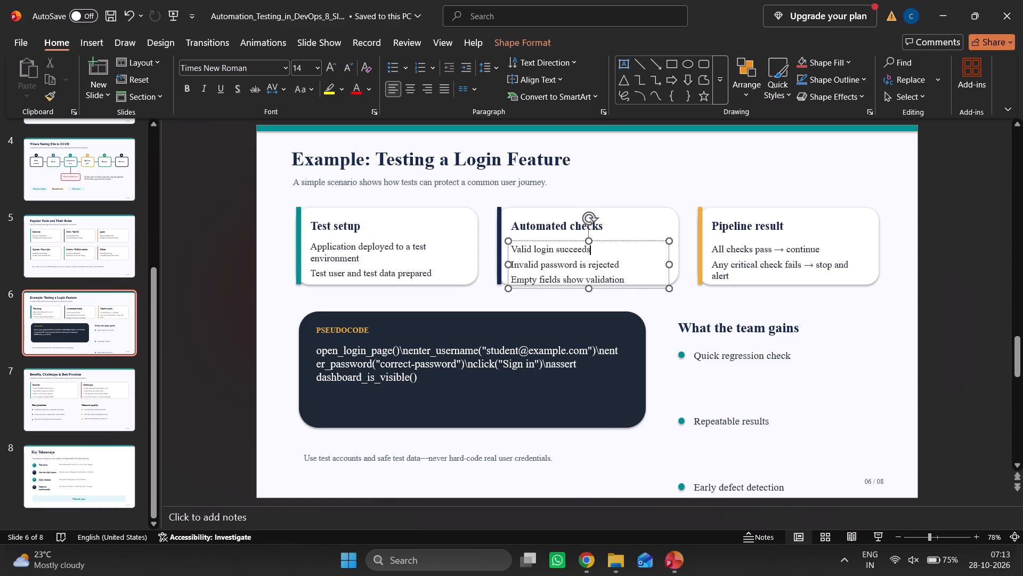
pyautogui.click(630, 241)
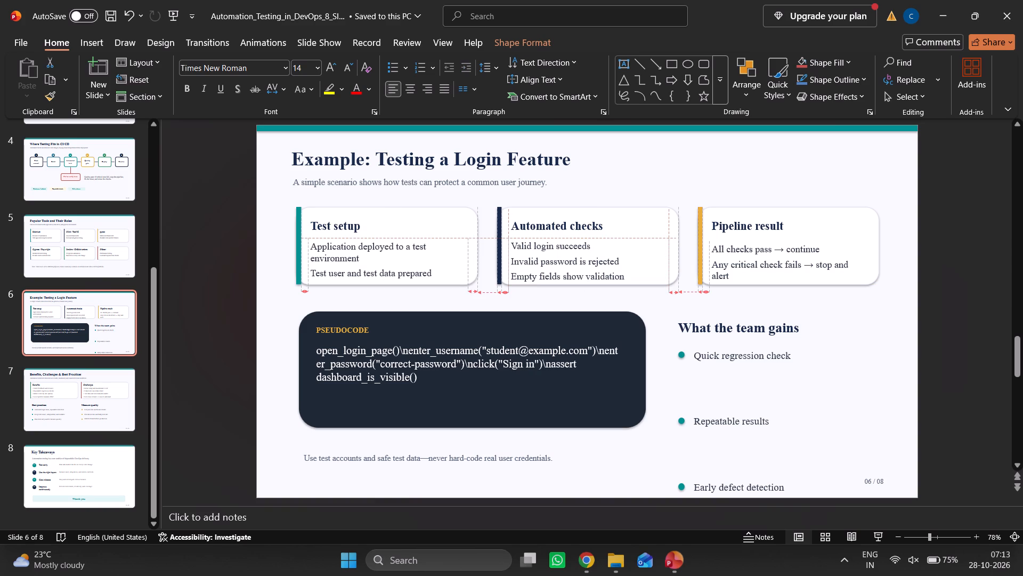
pyautogui.click(767, 256)
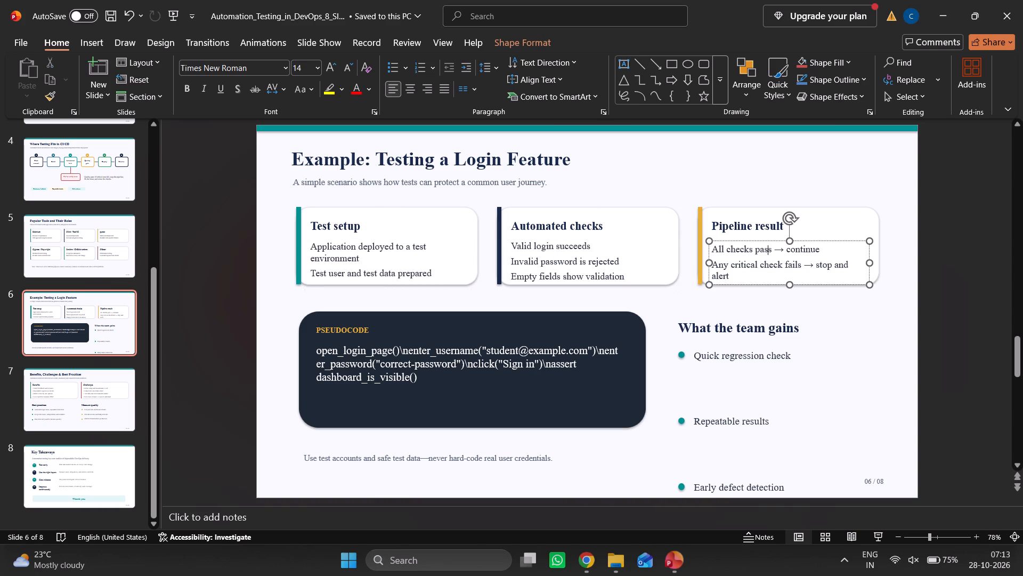
pyautogui.click(830, 241)
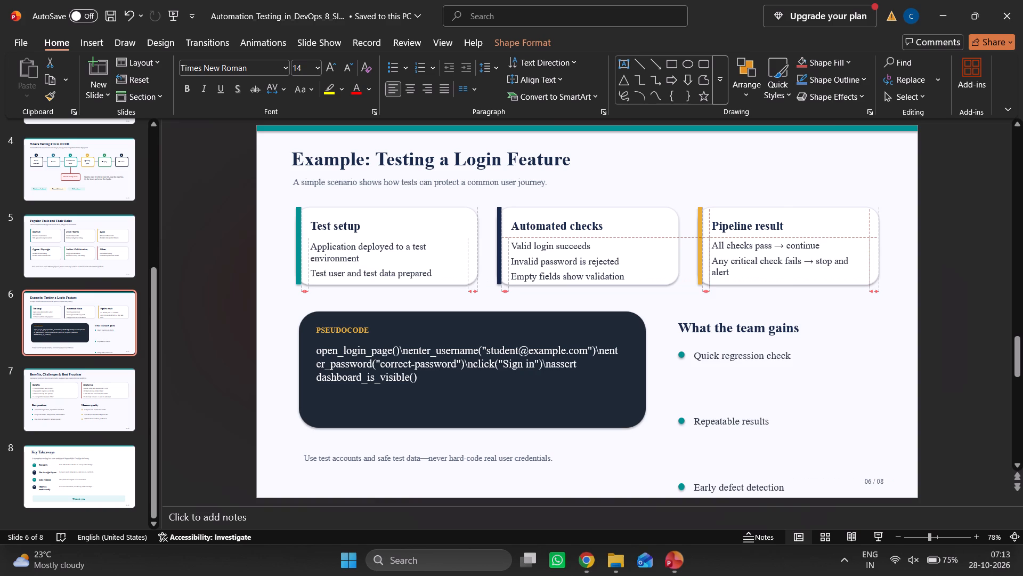
# Move the "Repeatable results" text and its teal dot up, close beneath "Quick regression check" under What the team gains.
pyautogui.click(807, 324)
pyautogui.click(791, 419)
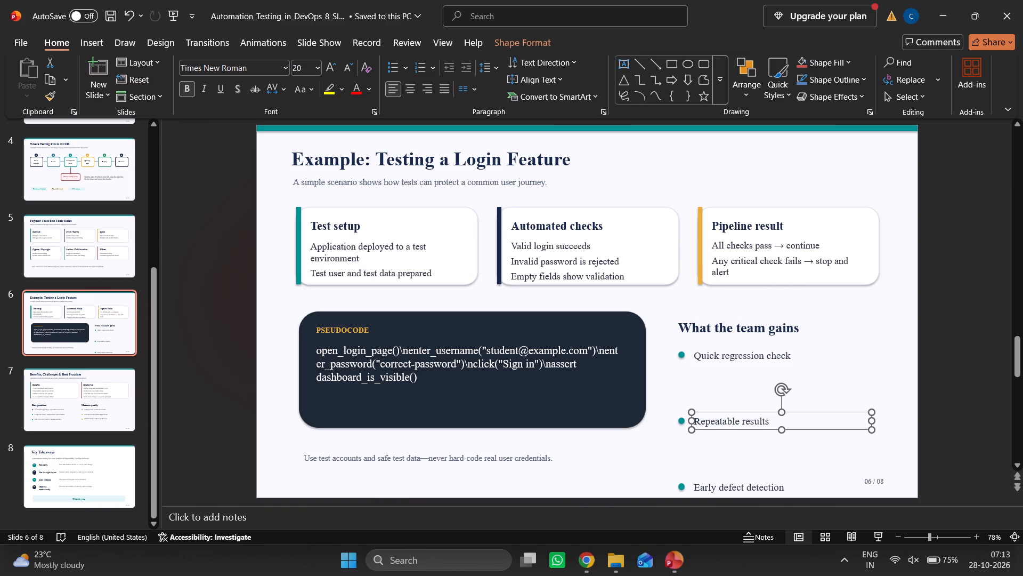
pyautogui.click(180, 375)
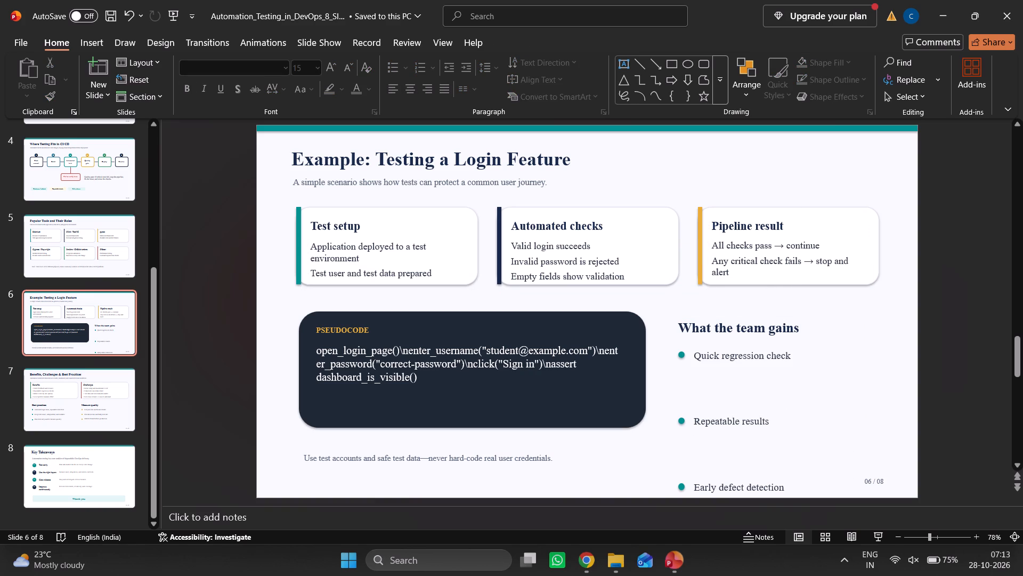
pyautogui.click(762, 492)
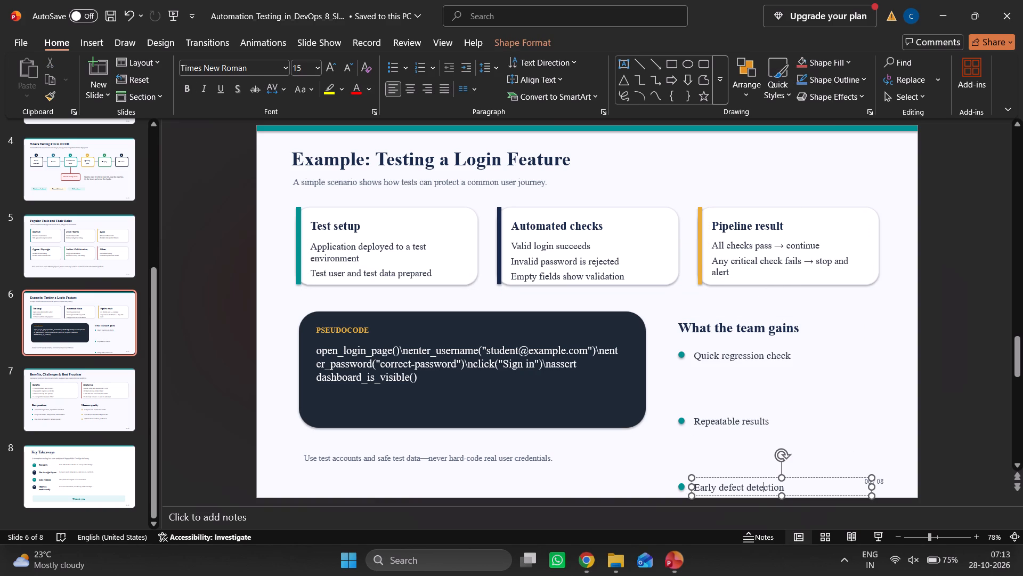
pyautogui.click(724, 425)
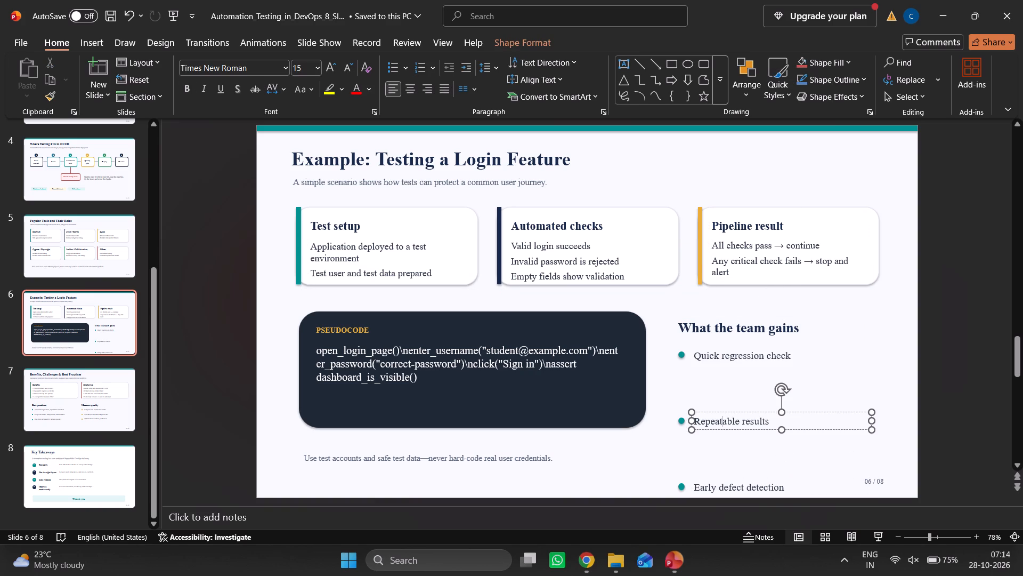
pyautogui.moveTo(765, 413); pyautogui.dragTo(766, 373)
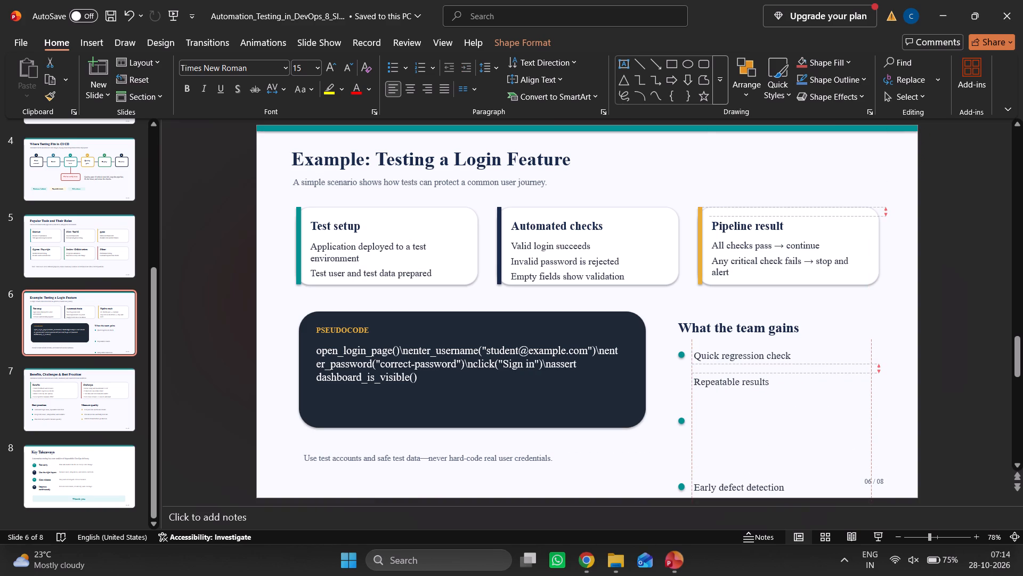
pyautogui.moveTo(766, 373); pyautogui.dragTo(767, 373)
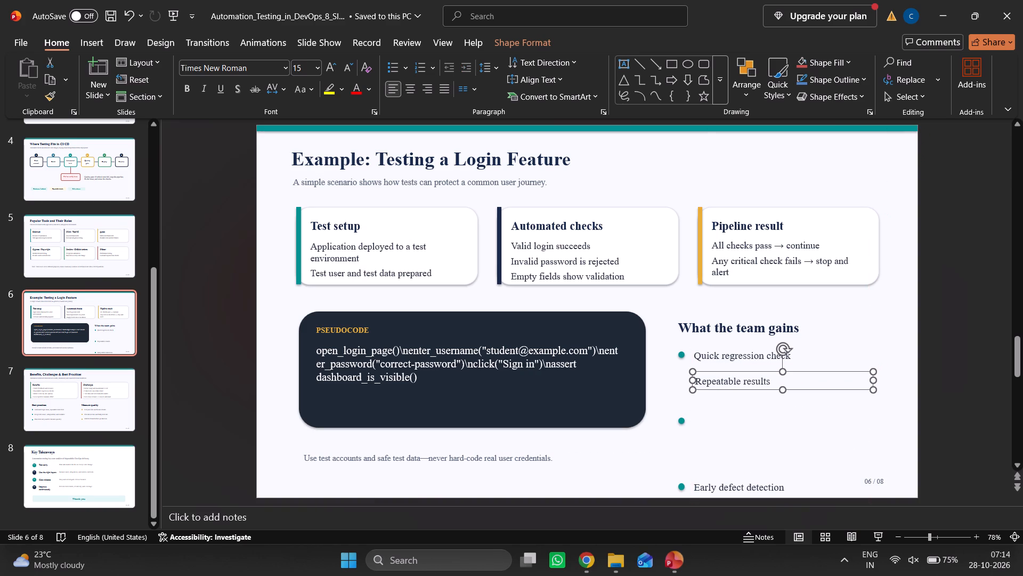
pyautogui.click(682, 427)
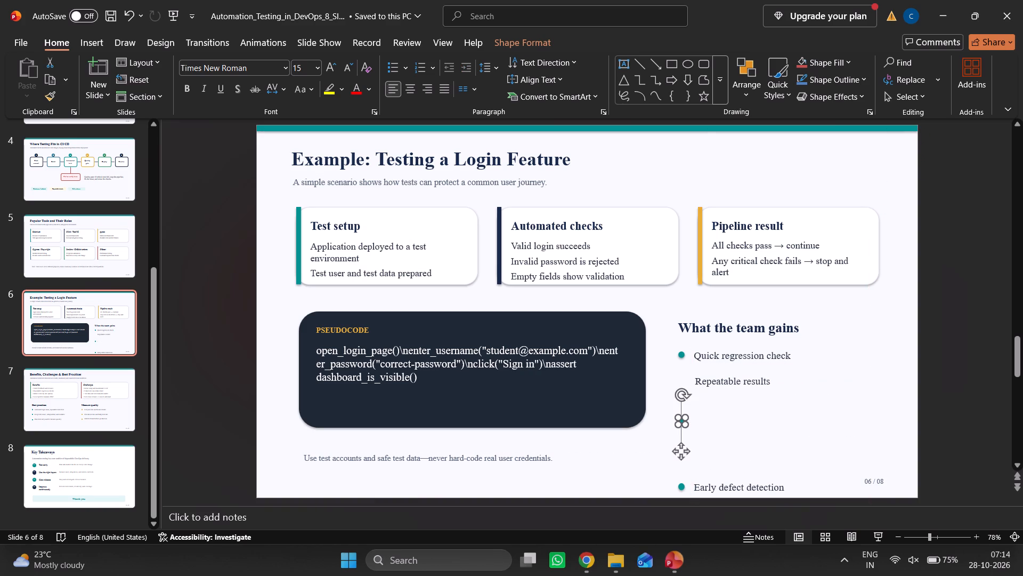
pyautogui.moveTo(684, 453); pyautogui.dragTo(684, 415)
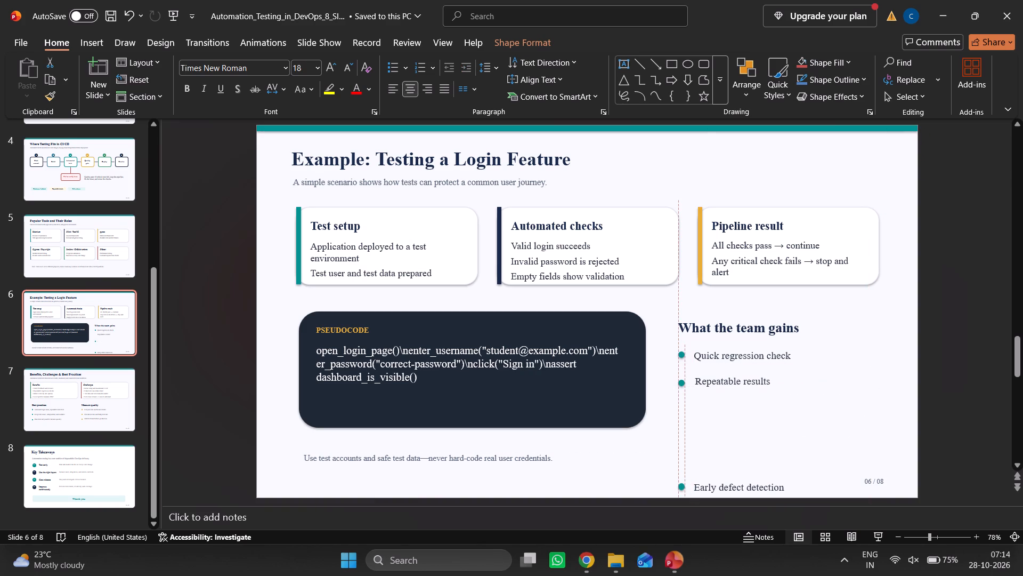
pyautogui.moveTo(684, 415); pyautogui.dragTo(684, 414)
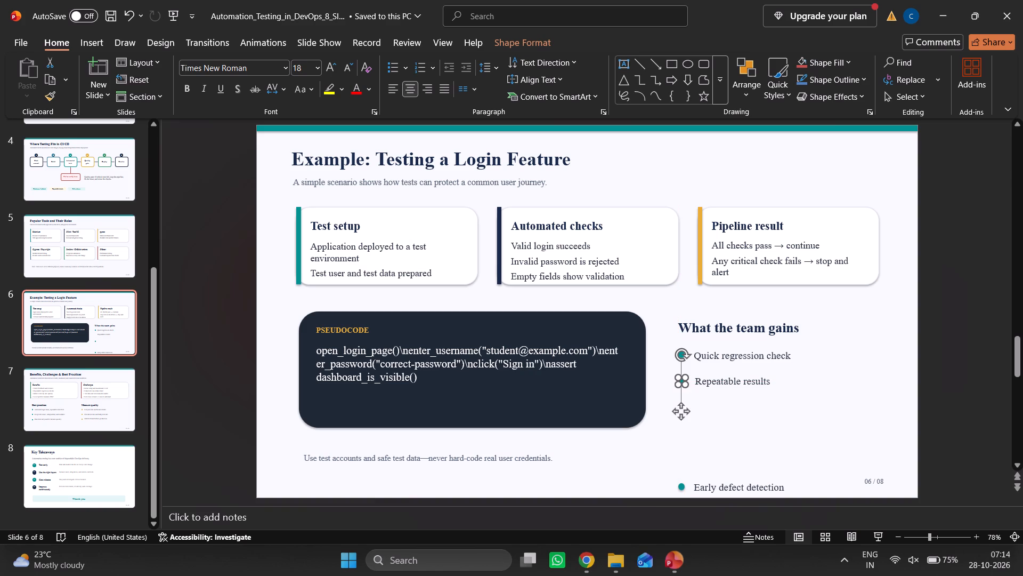
# Move the "Early defect detection" text up, close beneath "Repeatable results" and left-aligned with it.
pyautogui.click(750, 489)
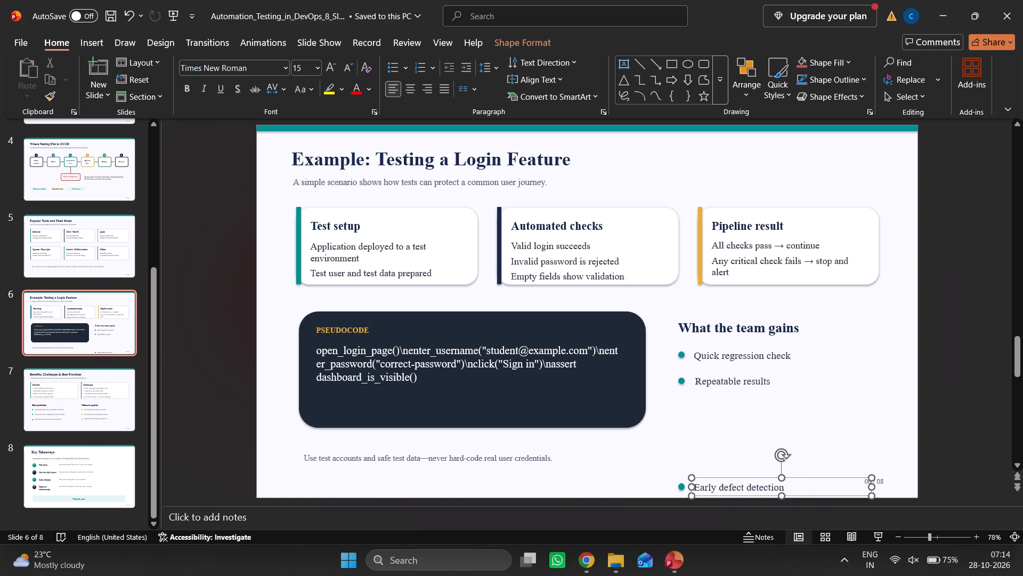
pyautogui.moveTo(805, 477); pyautogui.dragTo(800, 398)
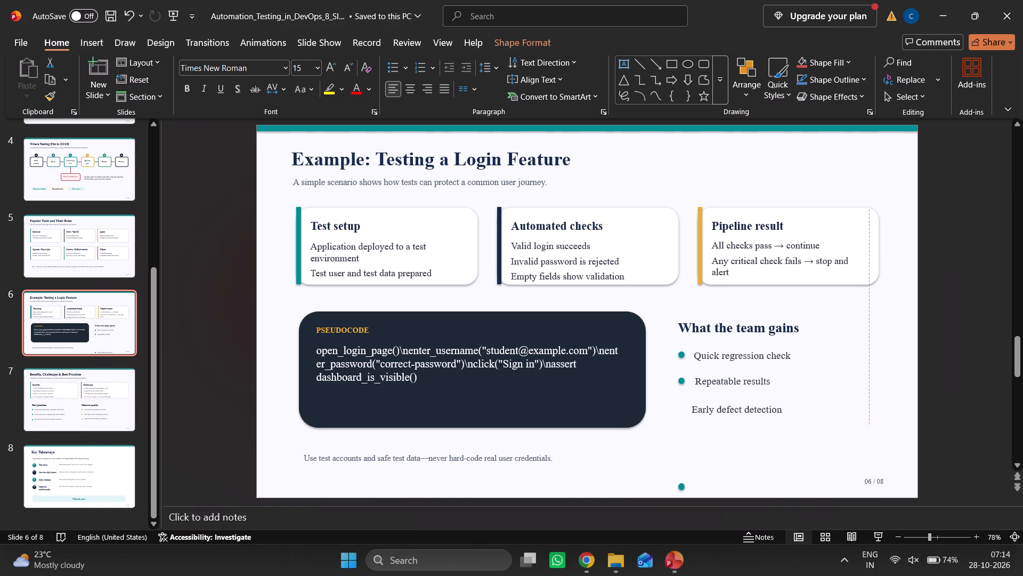
pyautogui.moveTo(800, 398); pyautogui.dragTo(804, 400)
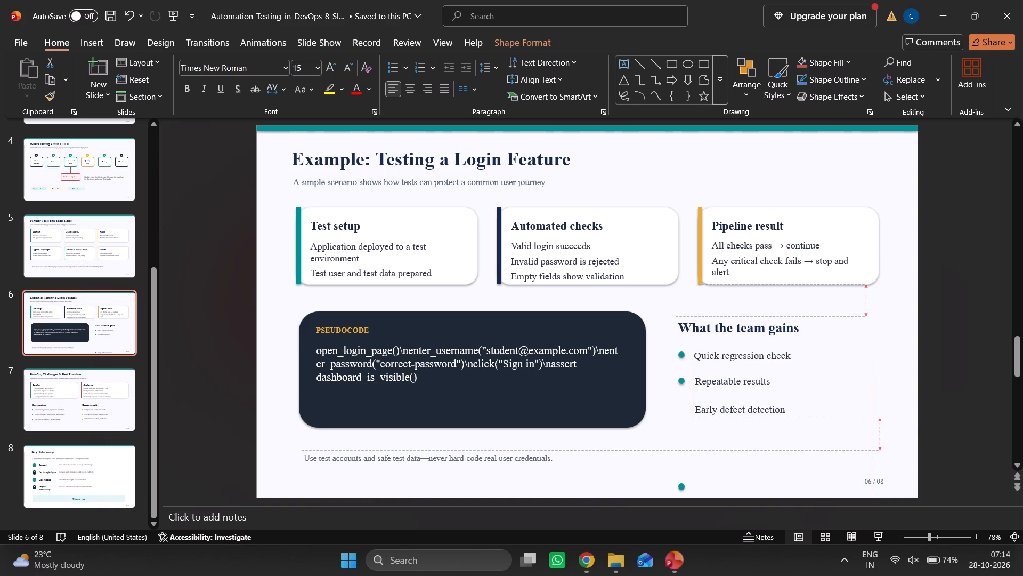
pyautogui.moveTo(804, 400); pyautogui.dragTo(807, 402)
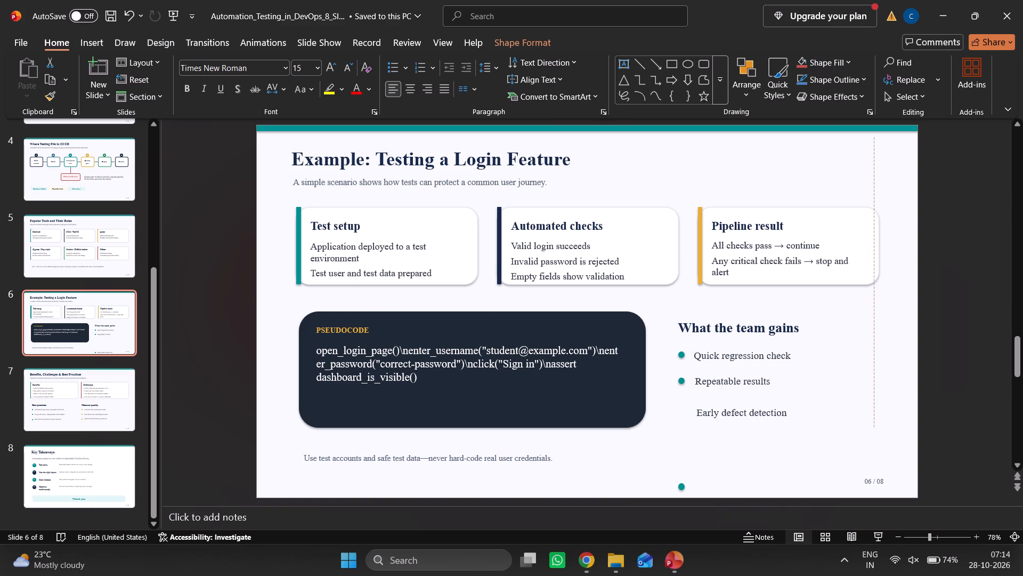
pyautogui.moveTo(807, 402); pyautogui.dragTo(805, 396)
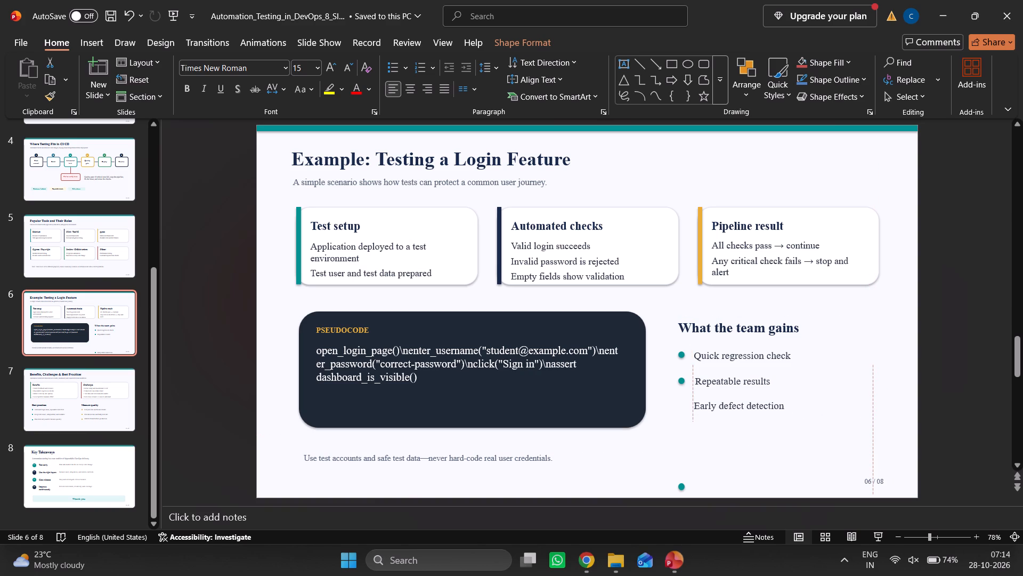
pyautogui.moveTo(805, 396); pyautogui.dragTo(806, 396)
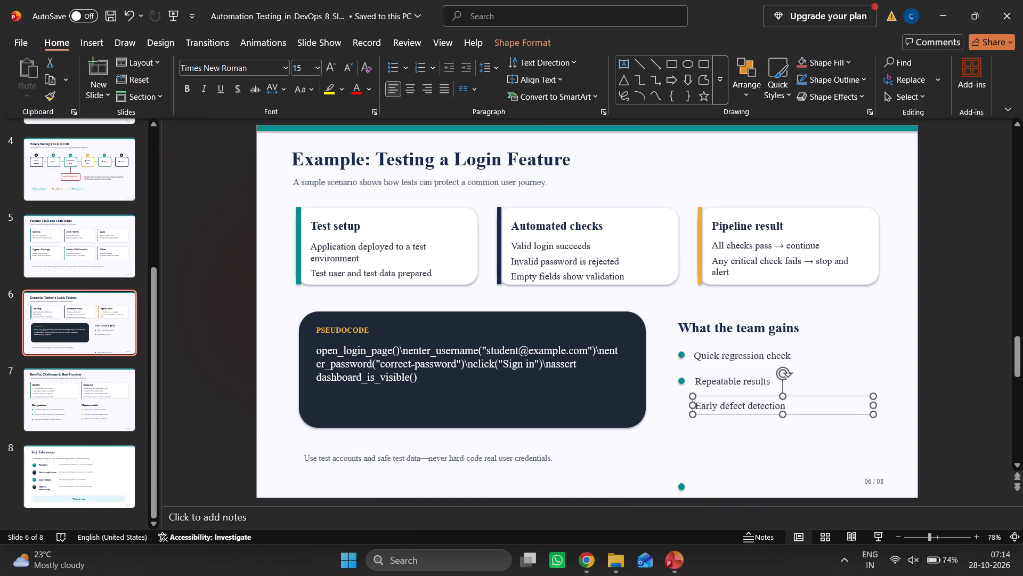
# Move the teal dot at the slide's bottom edge up beside the "Early defect detection" text, in line with the dots above.
pyautogui.click(678, 484)
pyautogui.scroll(-1, 708, 450)
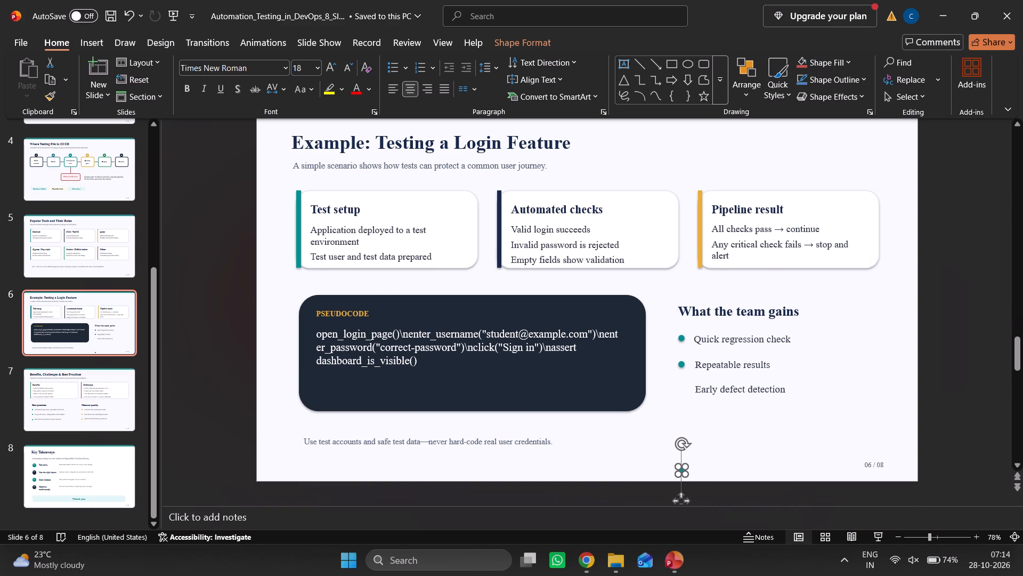
pyautogui.moveTo(684, 503); pyautogui.dragTo(684, 423)
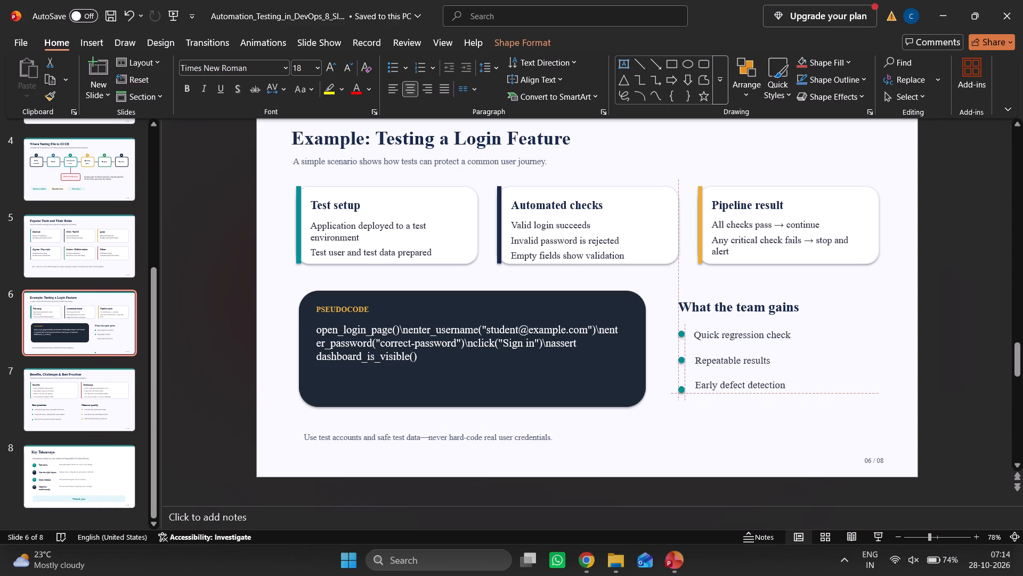
pyautogui.moveTo(684, 423); pyautogui.dragTo(684, 419)
pyautogui.click(973, 345)
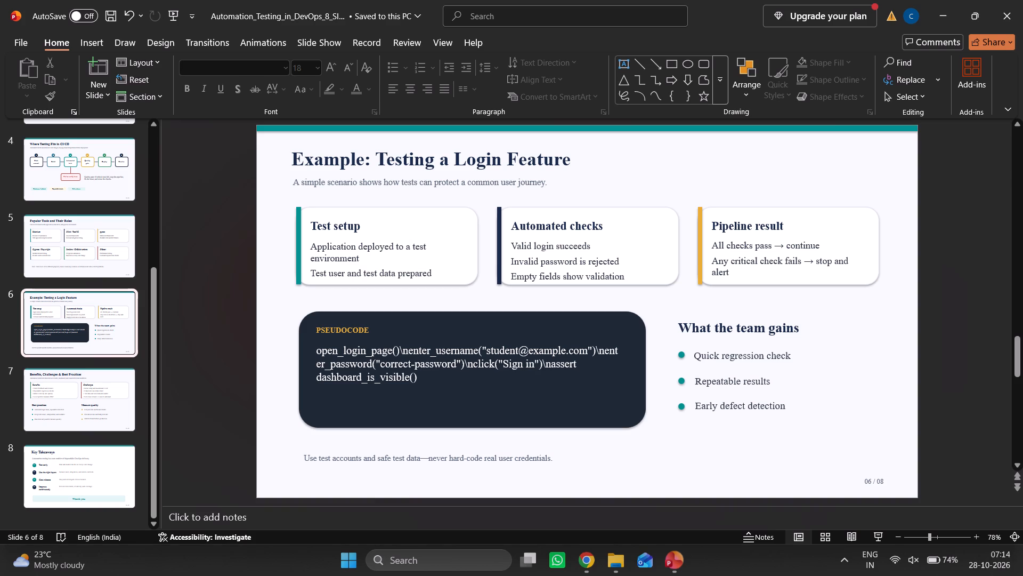
# On slide 3, widen the "Best practice" text box until its sentence fits on a single line beneath the pyramid.
pyautogui.click(94, 257)
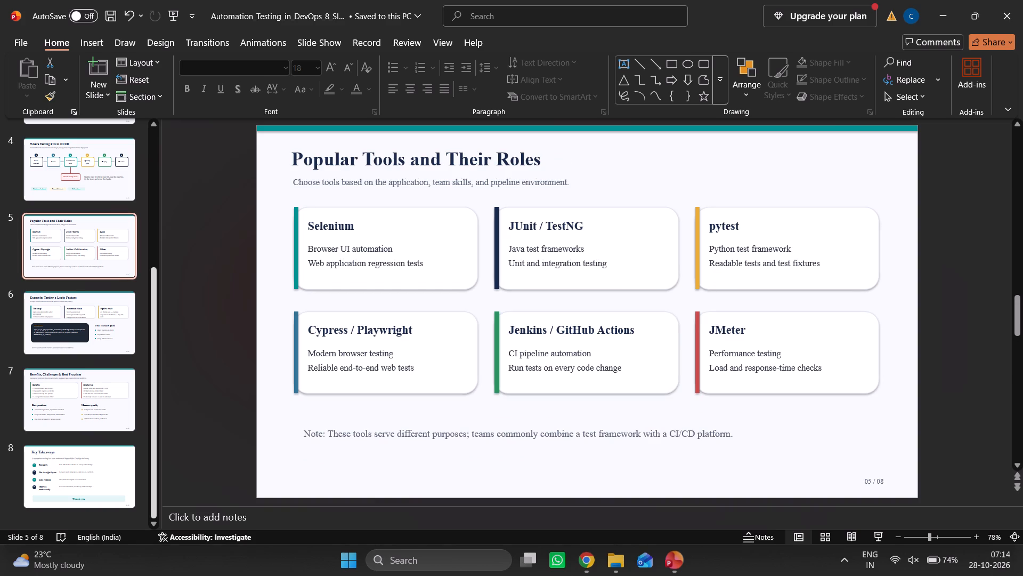
pyautogui.scroll(1, 42, 346)
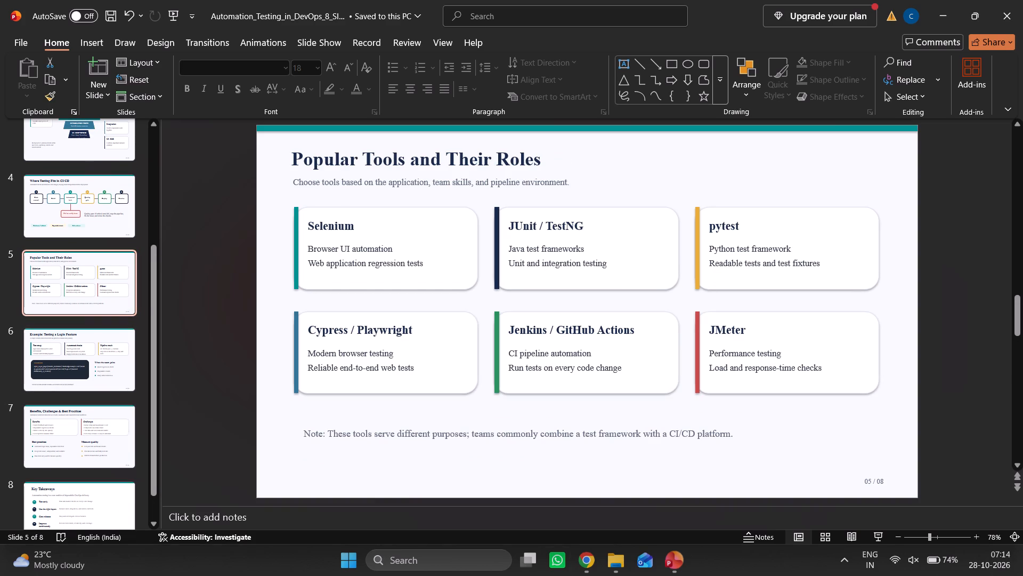
pyautogui.click(105, 213)
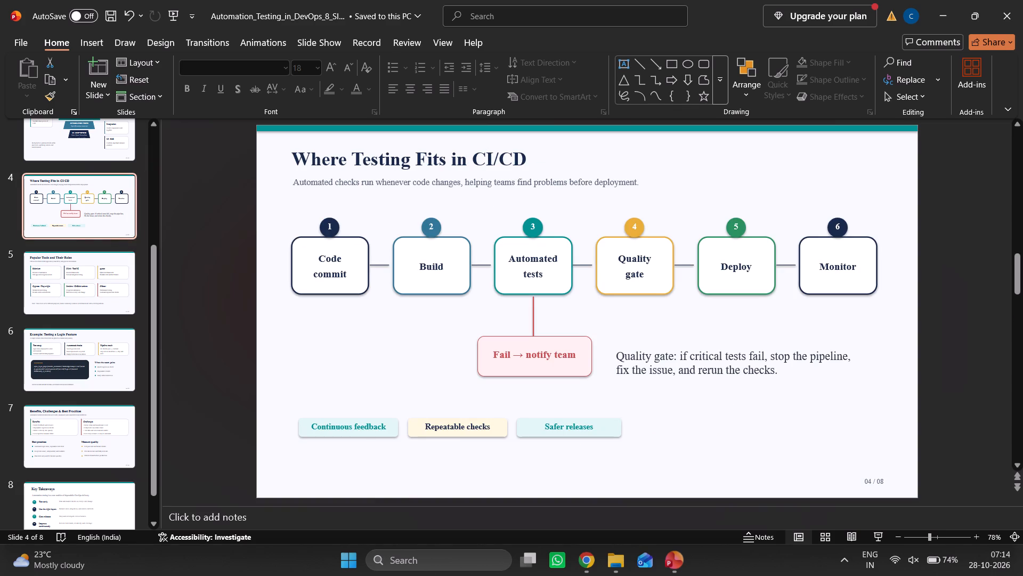
pyautogui.scroll(1, 78, 190)
pyautogui.click(78, 180)
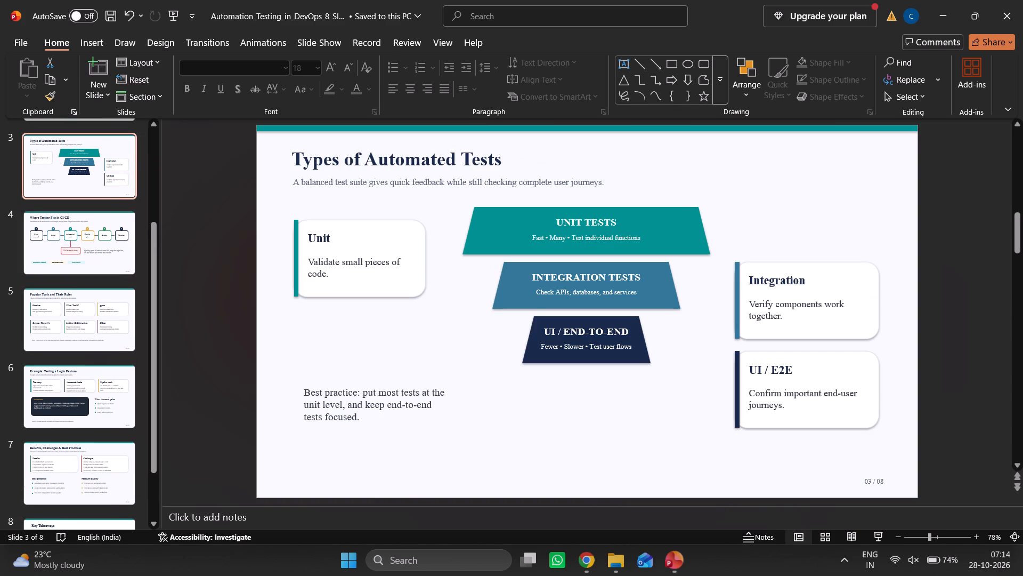
pyautogui.click(354, 421)
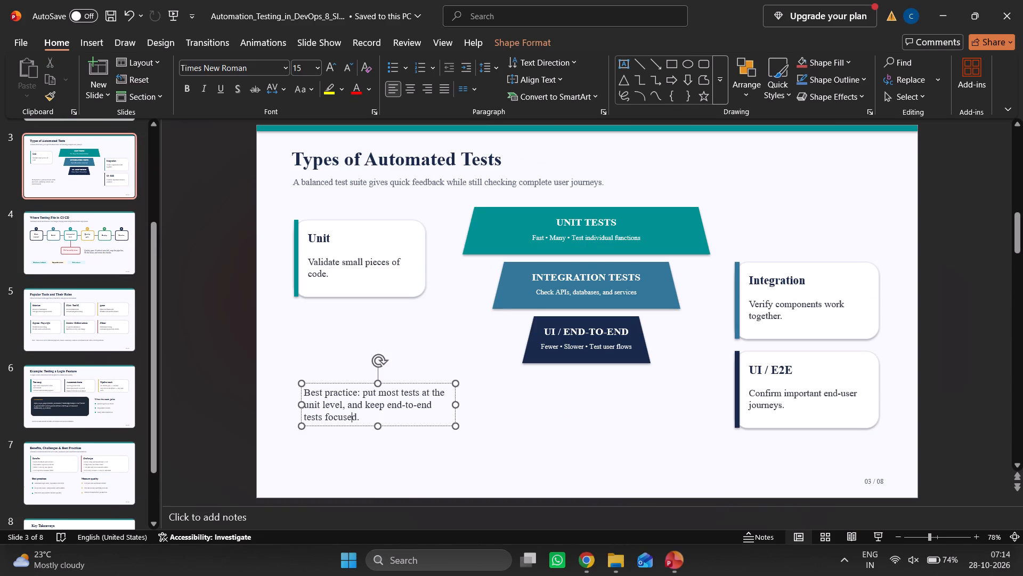
pyautogui.moveTo(453, 405); pyautogui.dragTo(572, 407)
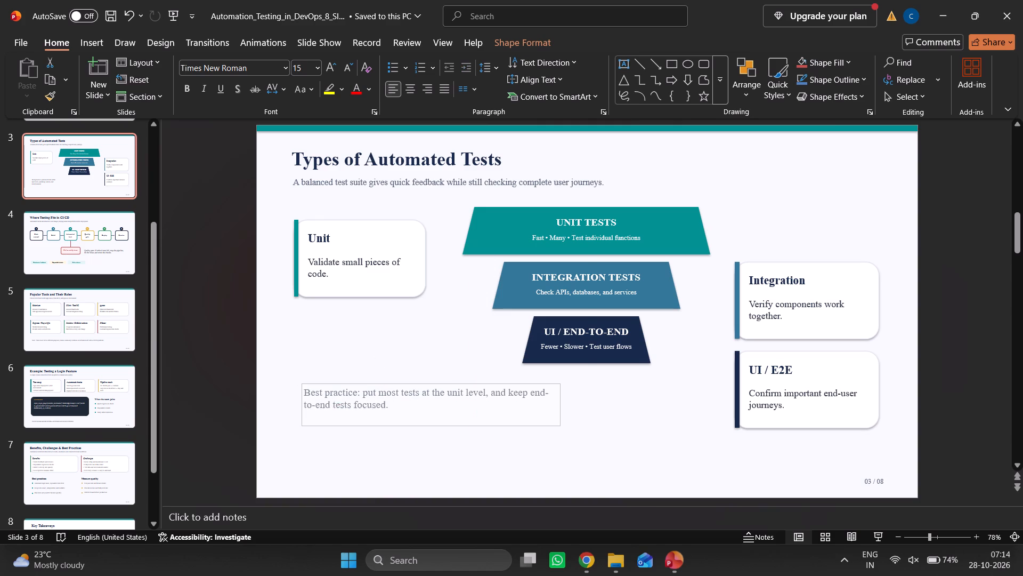
pyautogui.moveTo(572, 407); pyautogui.dragTo(672, 407)
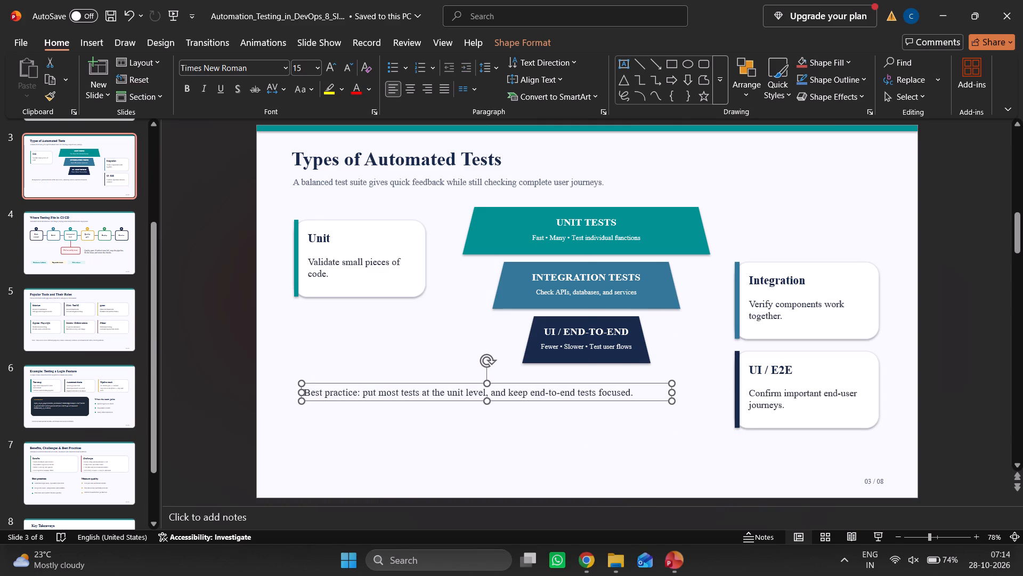
pyautogui.click(1012, 294)
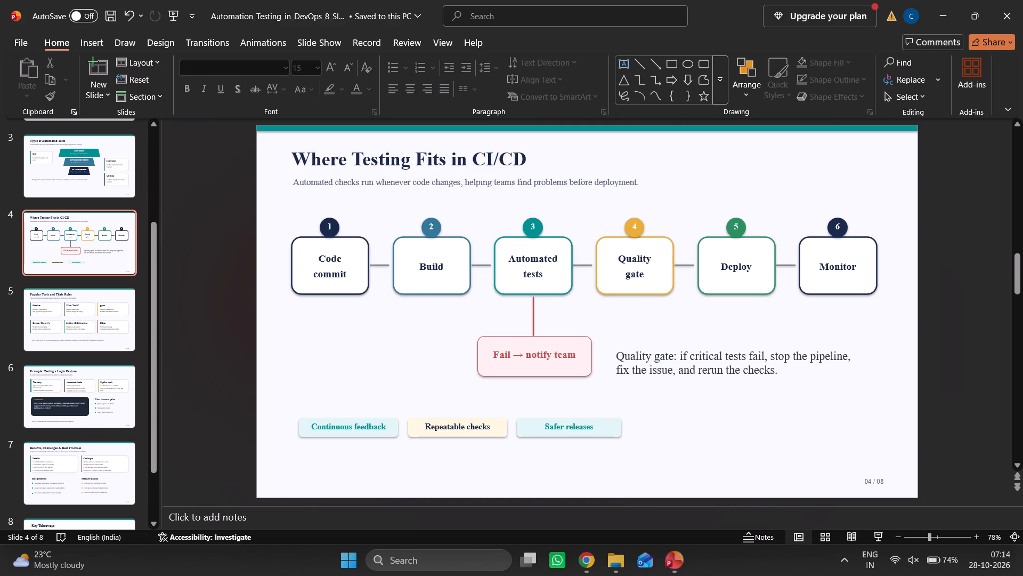
# On slide 2, nudge the body text of the Automated testing and Why in DevOps? cards up so it fits inside the cards.
pyautogui.click(69, 174)
pyautogui.scroll(3, 34, 343)
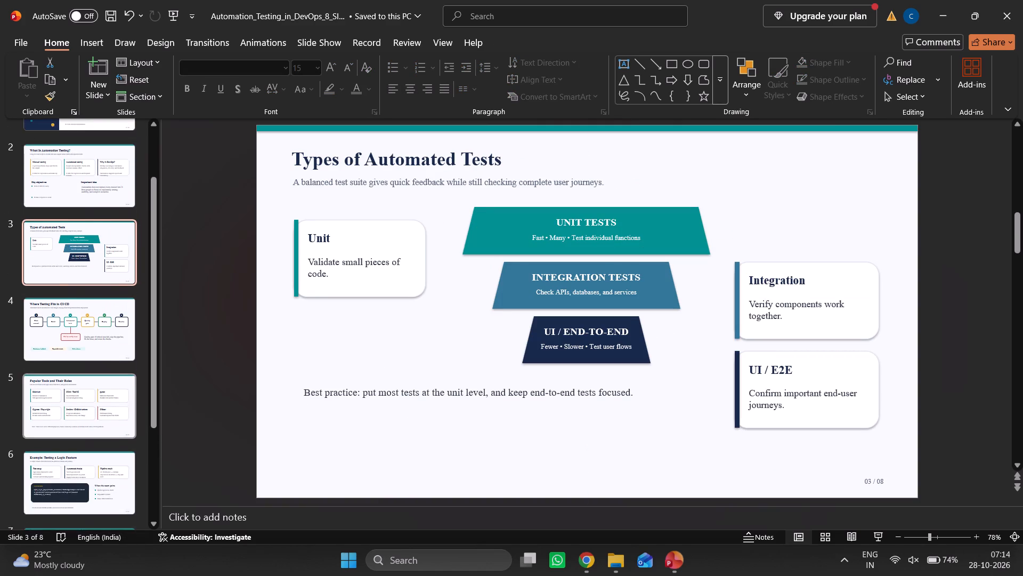
pyautogui.scroll(2, 34, 340)
pyautogui.click(64, 231)
pyautogui.click(519, 273)
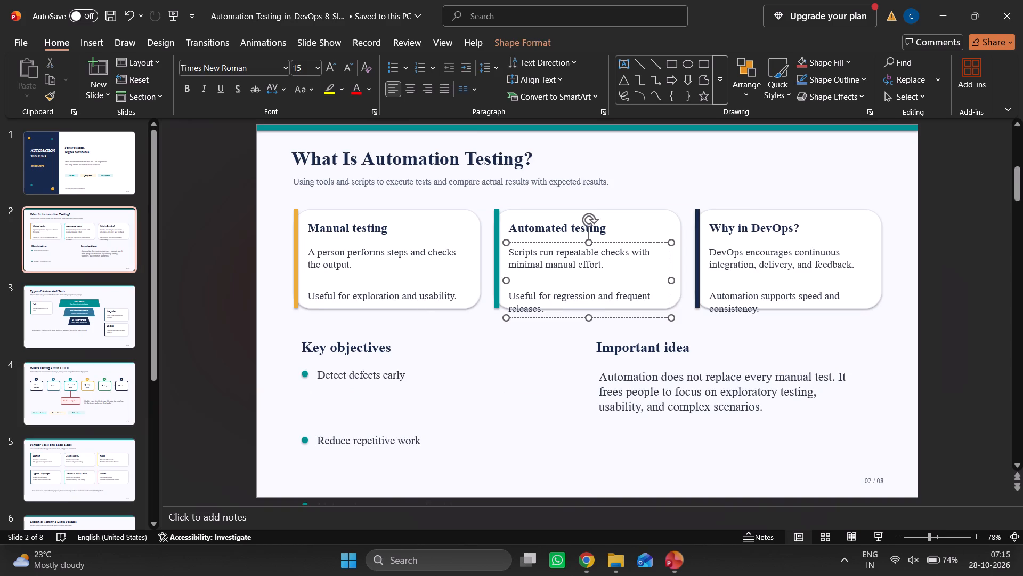
pyautogui.moveTo(618, 243); pyautogui.dragTo(620, 240)
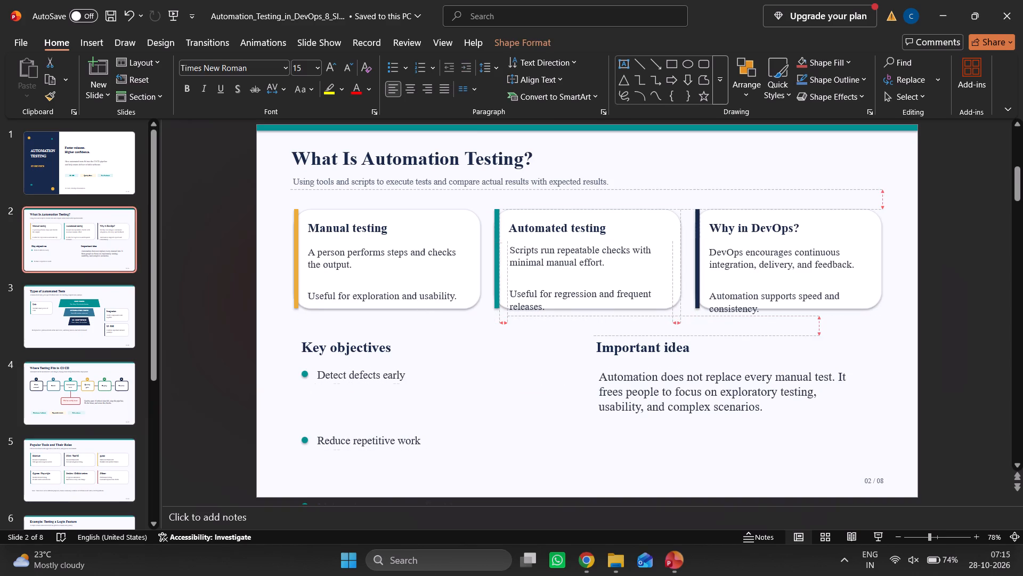
pyautogui.moveTo(620, 240); pyautogui.dragTo(620, 236)
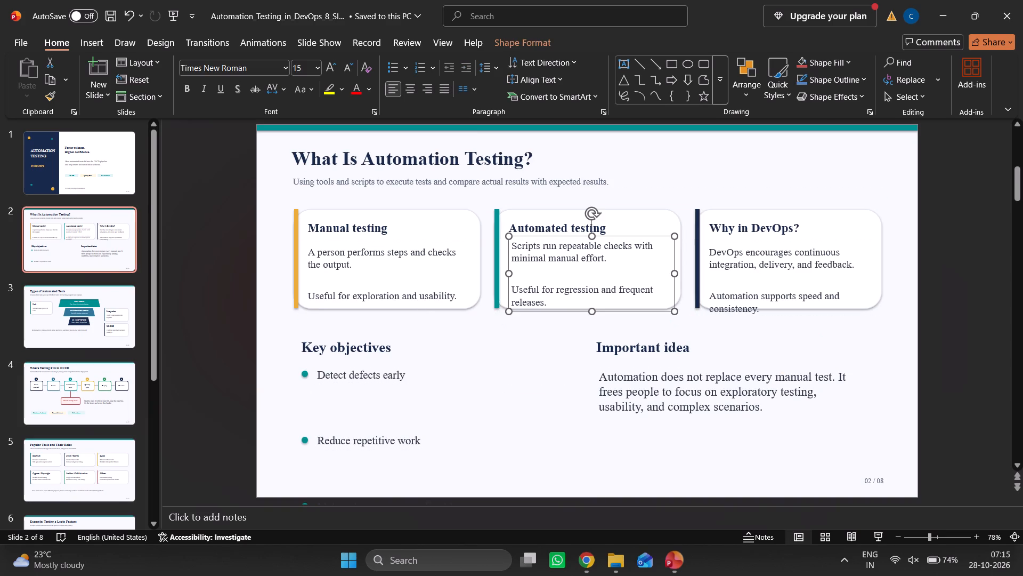
pyautogui.click(769, 268)
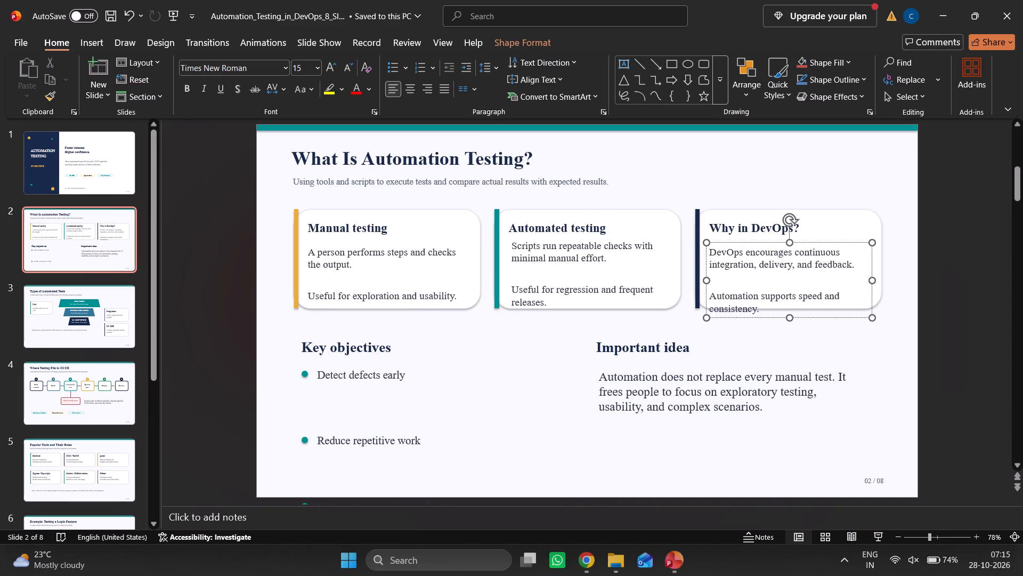
pyautogui.moveTo(825, 242); pyautogui.dragTo(825, 235)
pyautogui.click(587, 443)
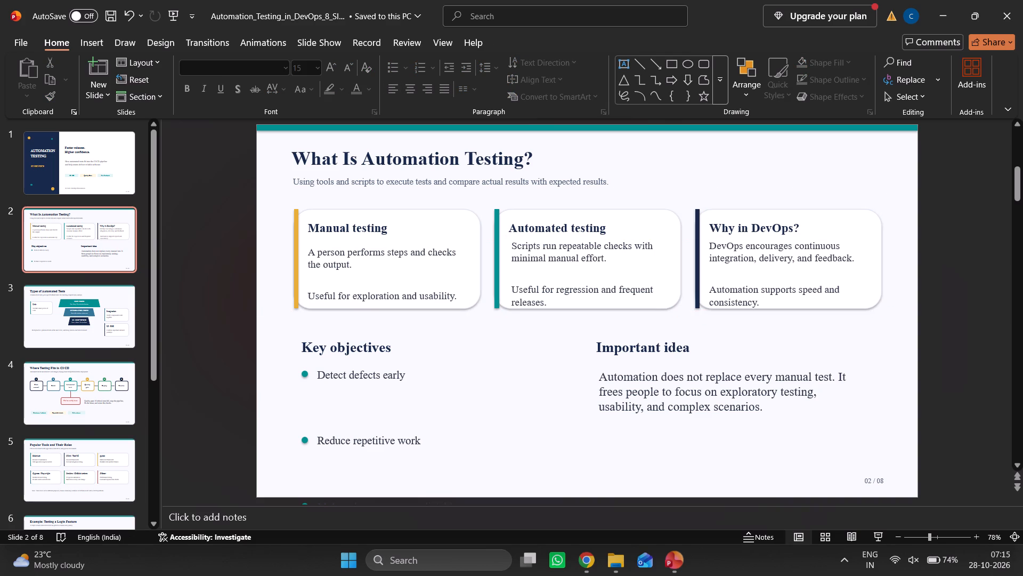
# Move the "Reduce repetitive work" text and its teal dot up, close beneath "Detect defects early" under Key objectives.
pyautogui.click(351, 437)
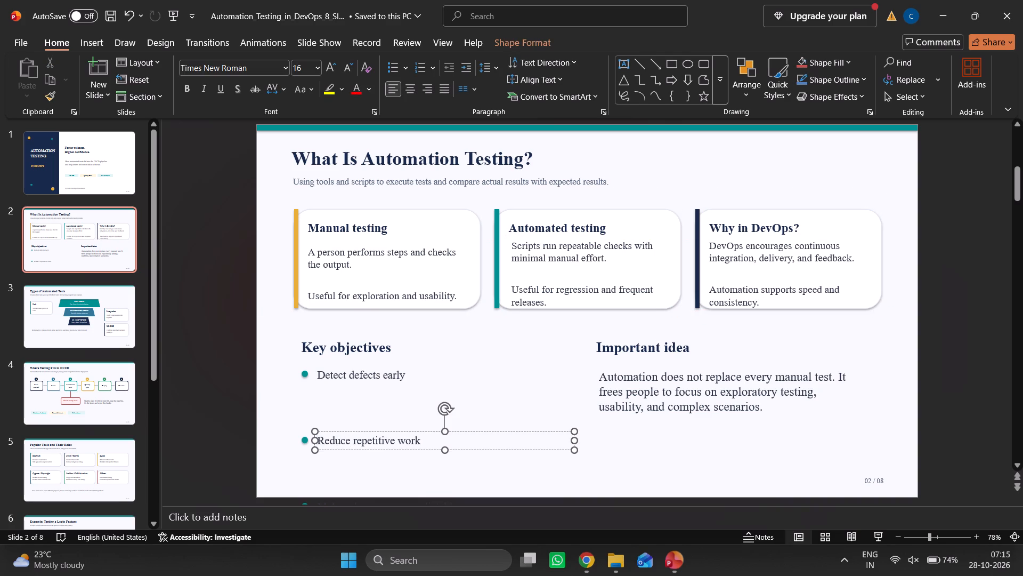
pyautogui.moveTo(468, 431); pyautogui.dragTo(468, 397)
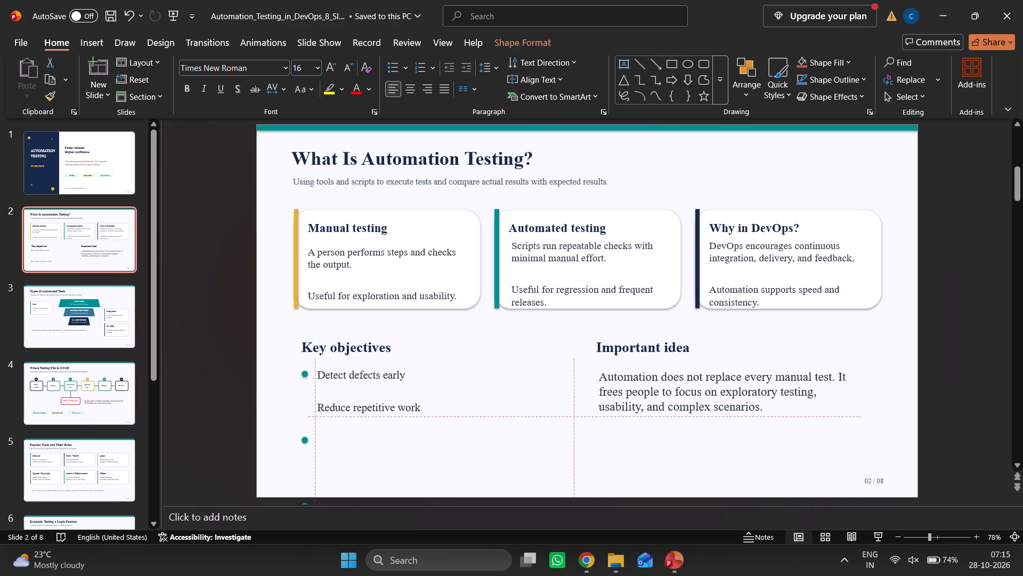
pyautogui.moveTo(468, 397); pyautogui.dragTo(468, 393)
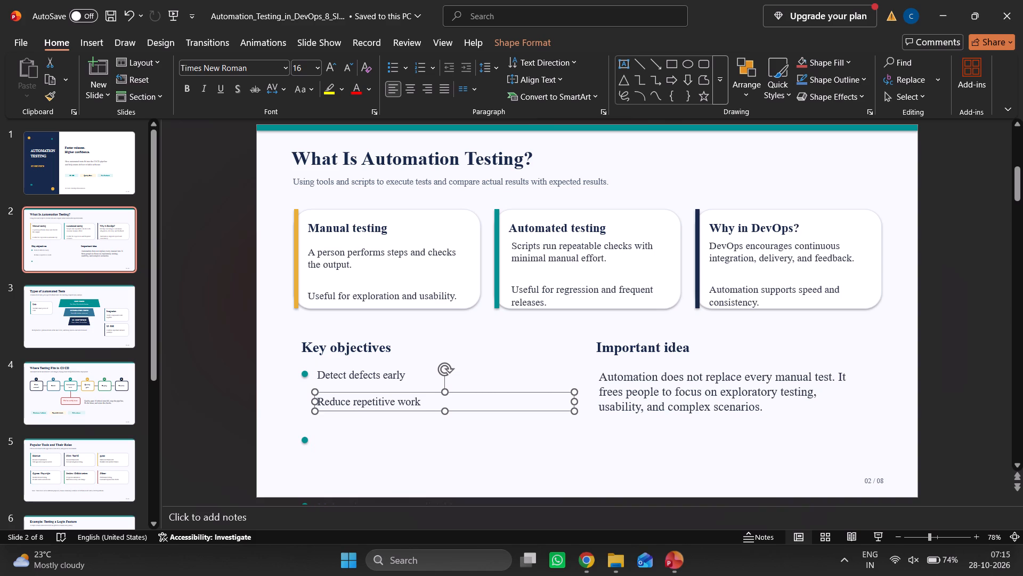
pyautogui.click(306, 443)
pyautogui.moveTo(305, 474); pyautogui.dragTo(307, 439)
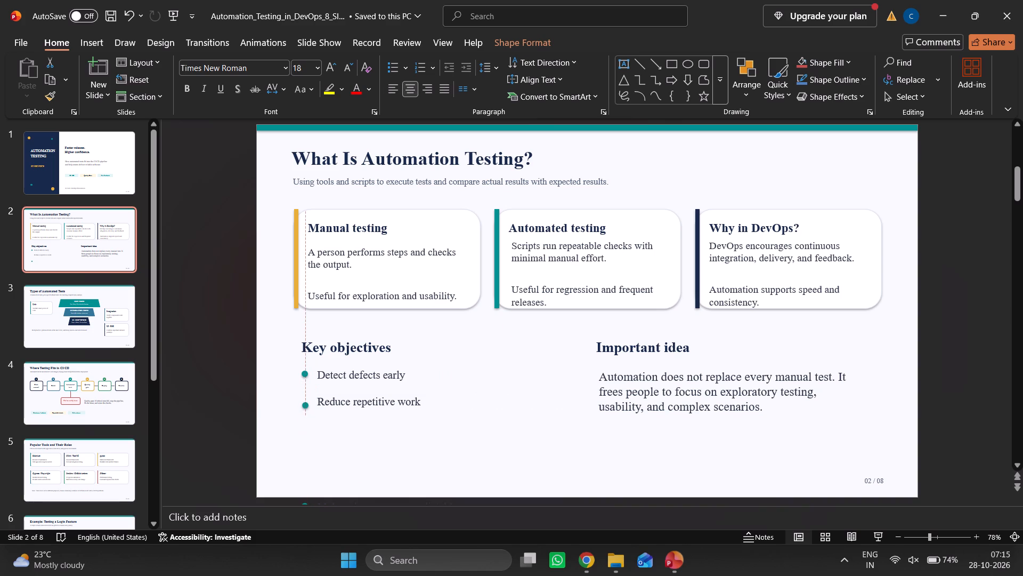
pyautogui.moveTo(307, 439); pyautogui.dragTo(307, 436)
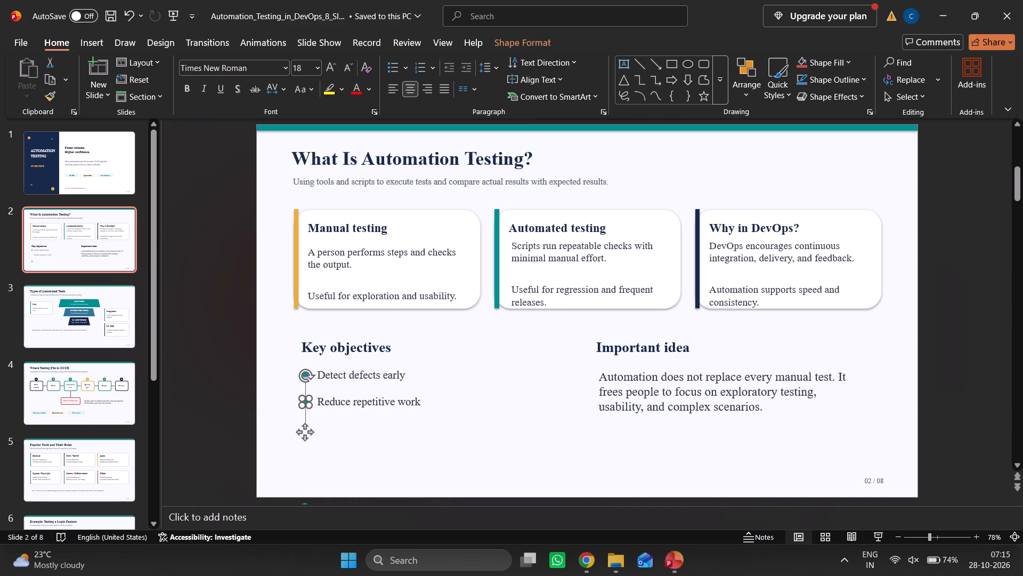
# Move the off-slide "Make releases more predictable" text and its teal dot up onto the slide, close beneath "Reduce repetitive work".
pyautogui.scroll(-2, 418, 481)
pyautogui.click(360, 492)
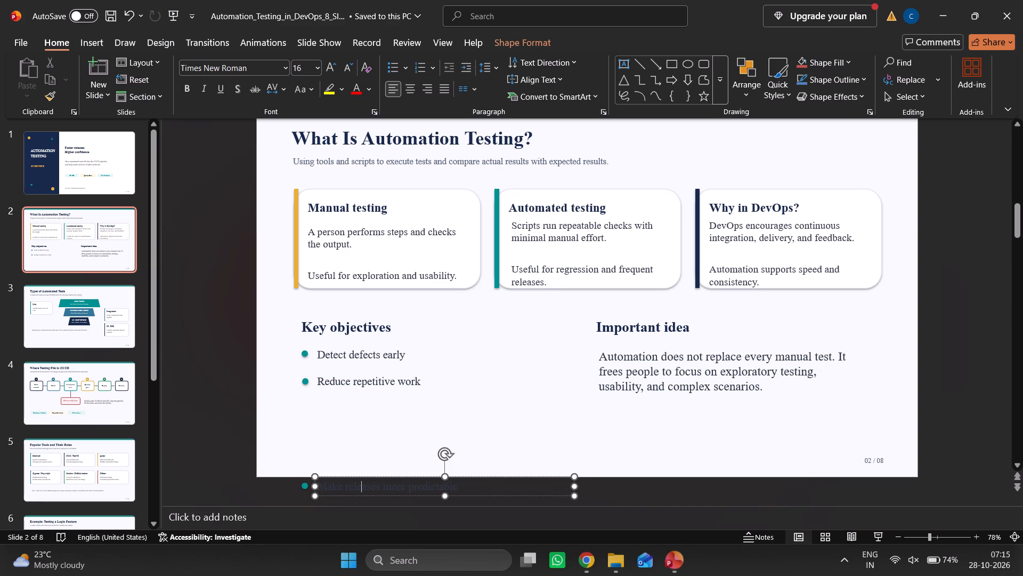
pyautogui.moveTo(529, 477); pyautogui.dragTo(518, 447)
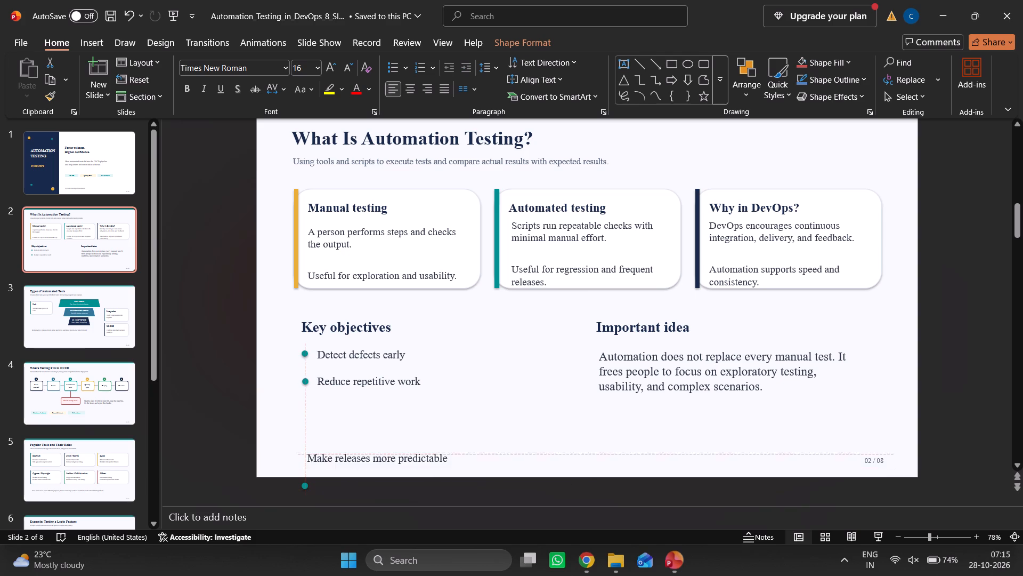
pyautogui.moveTo(518, 447); pyautogui.dragTo(526, 401)
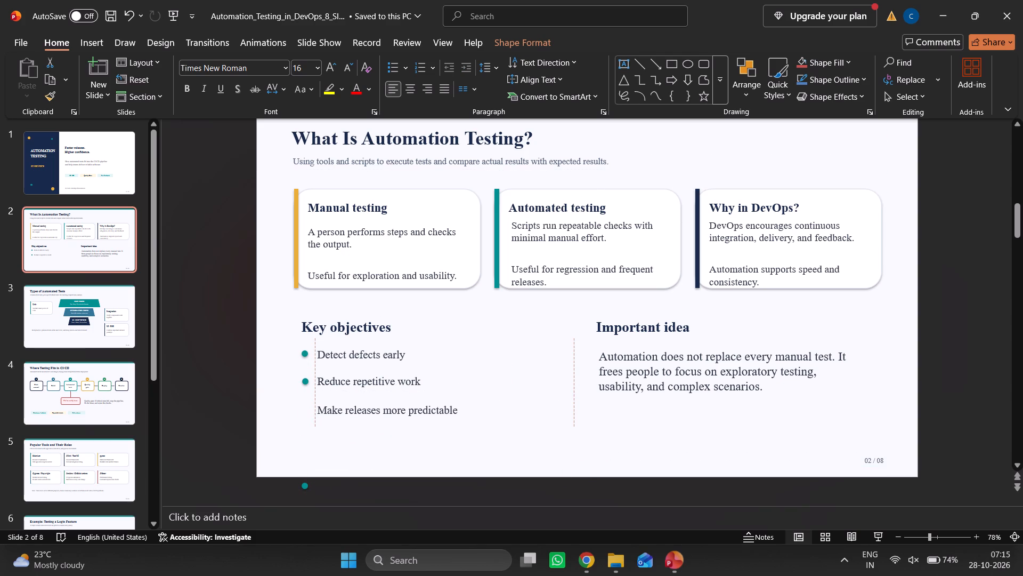
pyautogui.moveTo(526, 401); pyautogui.dragTo(530, 401)
pyautogui.moveTo(530, 401); pyautogui.dragTo(530, 400)
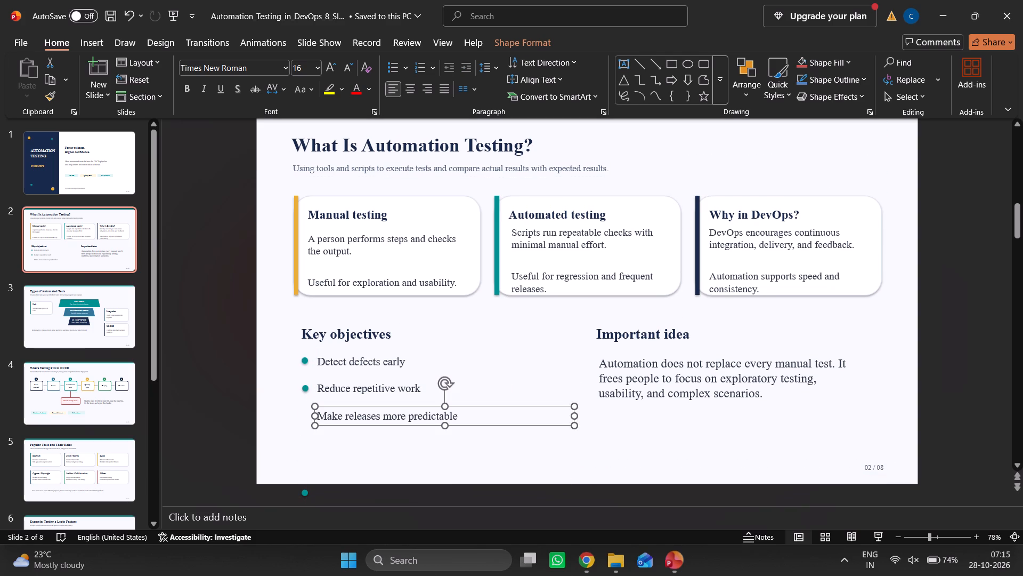
pyautogui.click(306, 489)
pyautogui.scroll(-1, 336, 468)
pyautogui.moveTo(306, 504); pyautogui.dragTo(305, 427)
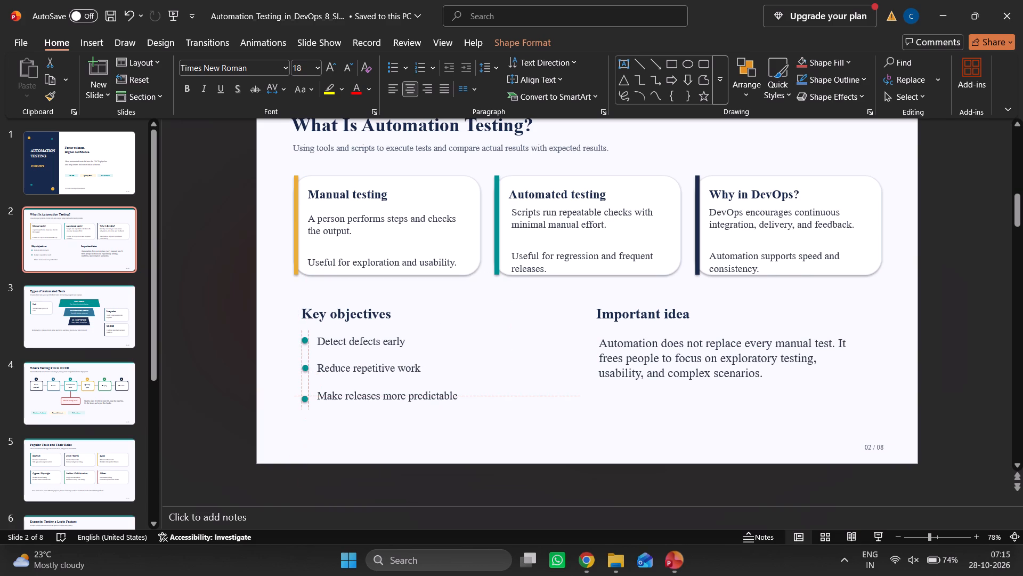
pyautogui.moveTo(305, 427); pyautogui.dragTo(305, 425)
pyautogui.moveTo(305, 425); pyautogui.dragTo(305, 423)
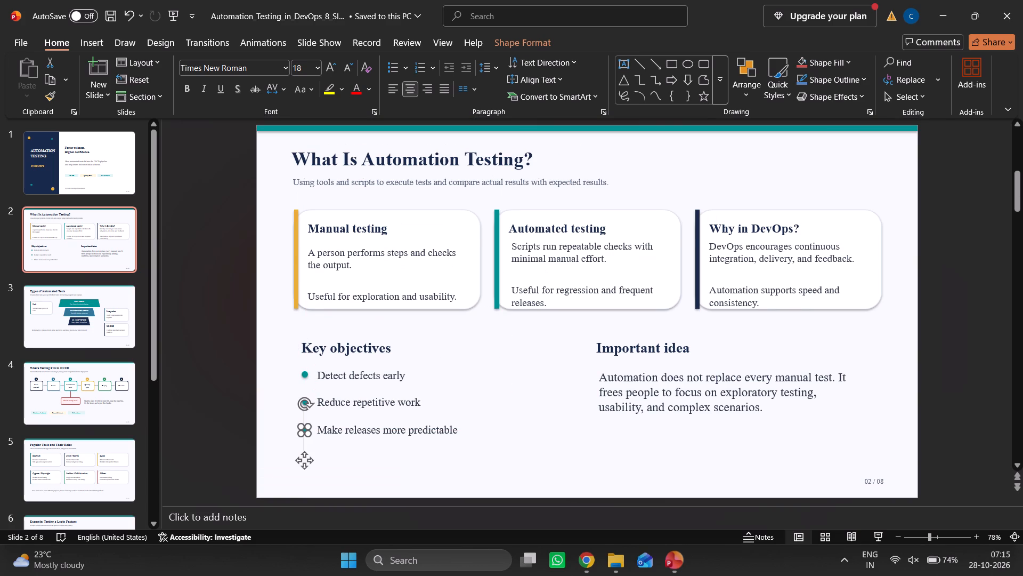
pyautogui.click(208, 436)
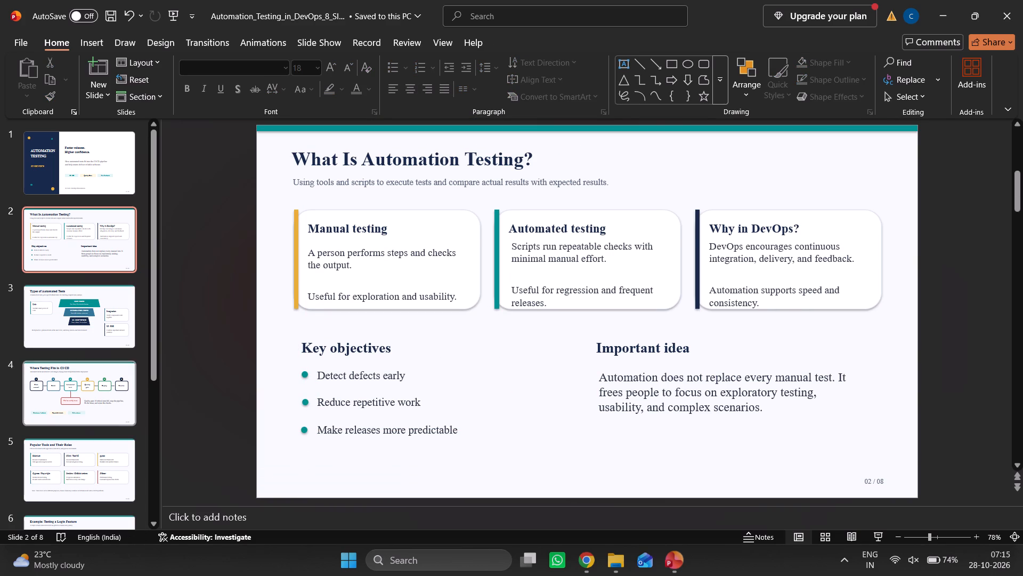
# On slide 1, delete the "B.Tech • DevOps Presentation" text box.
pyautogui.scroll(2, 67, 273)
pyautogui.click(54, 188)
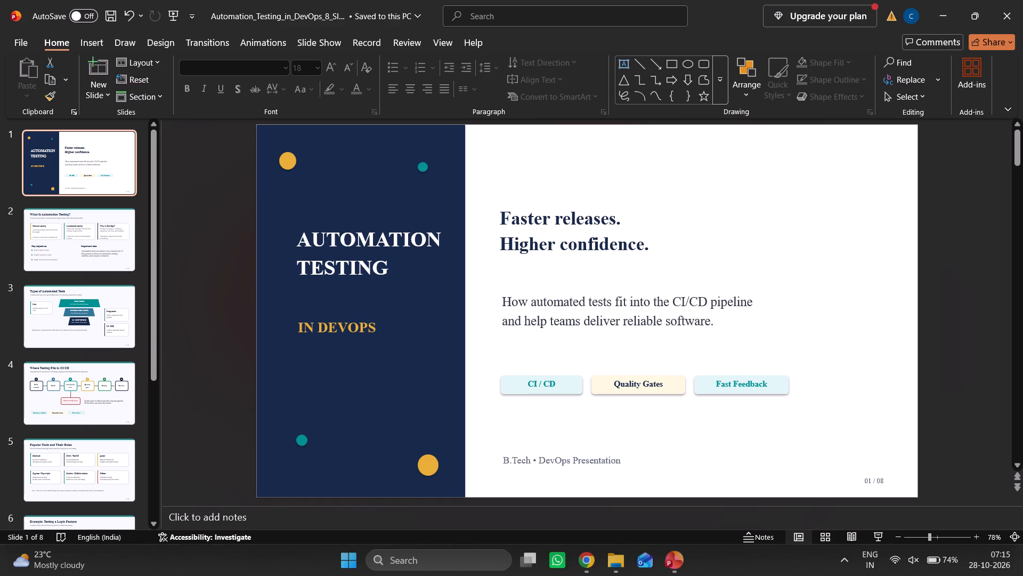
pyautogui.click(622, 463)
pyautogui.click(715, 453)
pyautogui.press('Delete')
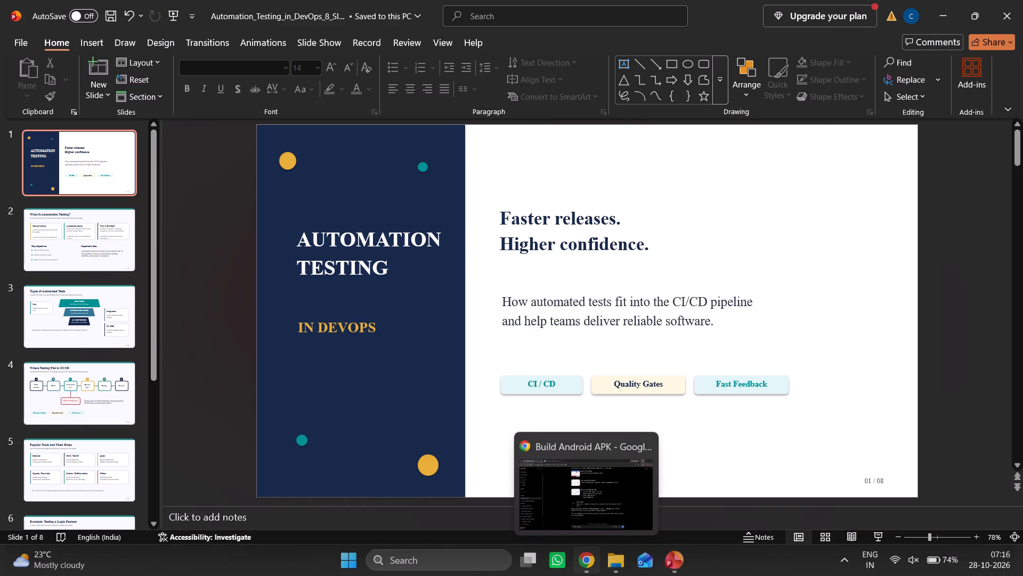
# Delete the amber "IN DEVOPS" text box beneath the title on slide 1.
pyautogui.click(332, 324)
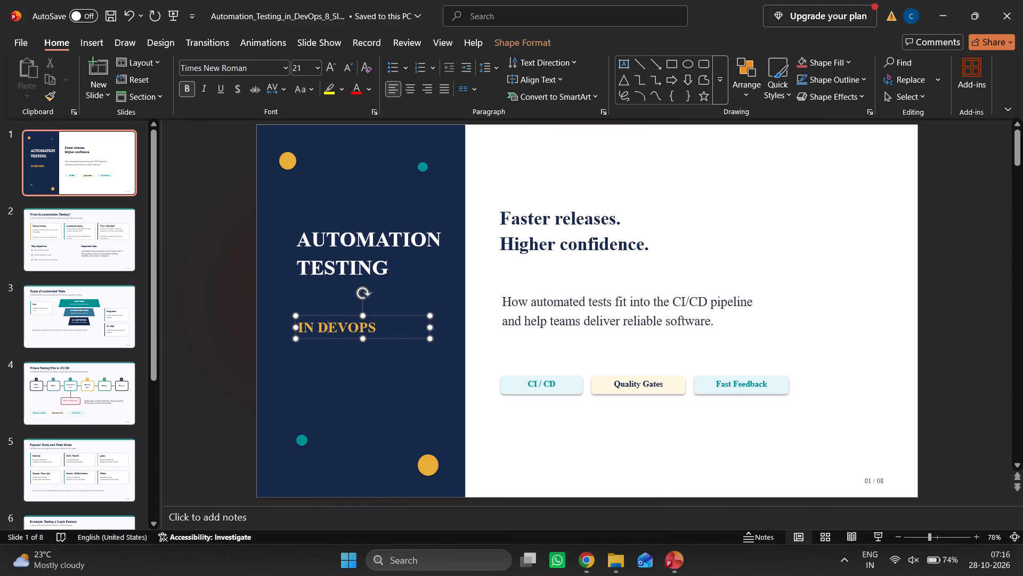
pyautogui.press('Delete')
pyautogui.click(413, 318)
pyautogui.press('Delete')
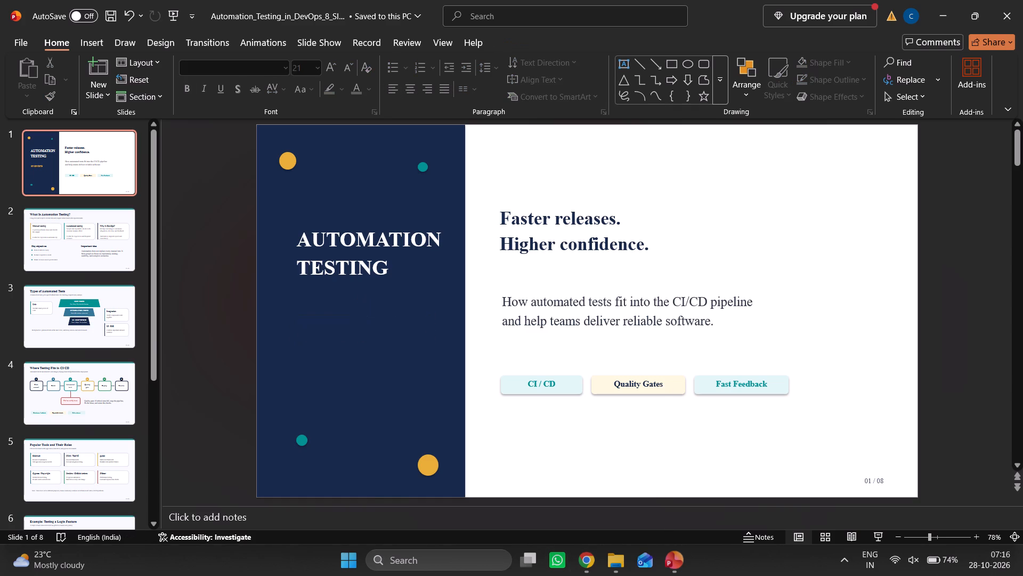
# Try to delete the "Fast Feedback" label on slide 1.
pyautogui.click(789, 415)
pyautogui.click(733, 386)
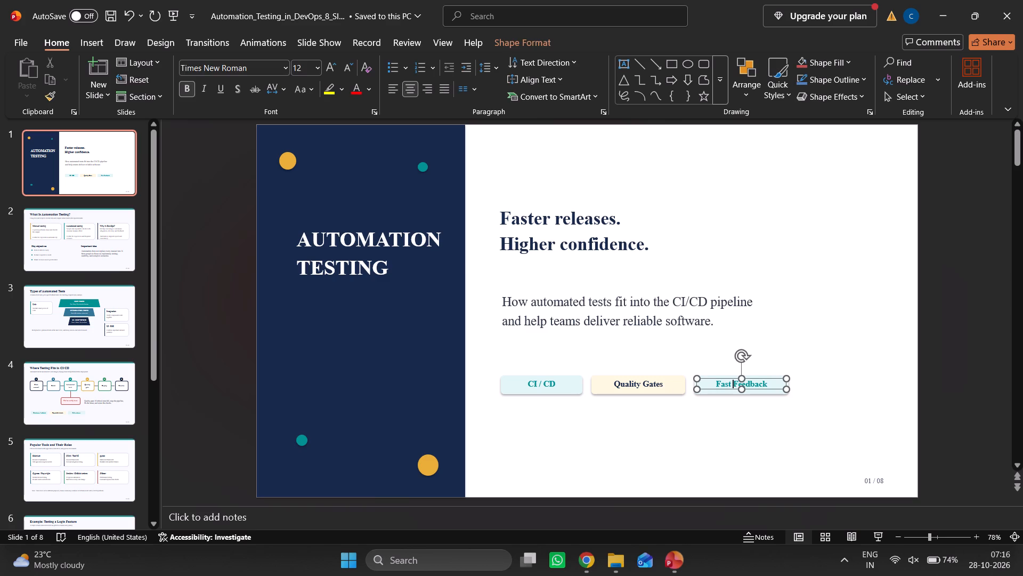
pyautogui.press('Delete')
# Delete the "How automated tests fit…" description and the "Faster releases. Higher confidence." text box from slide 1.
pyautogui.click(614, 289)
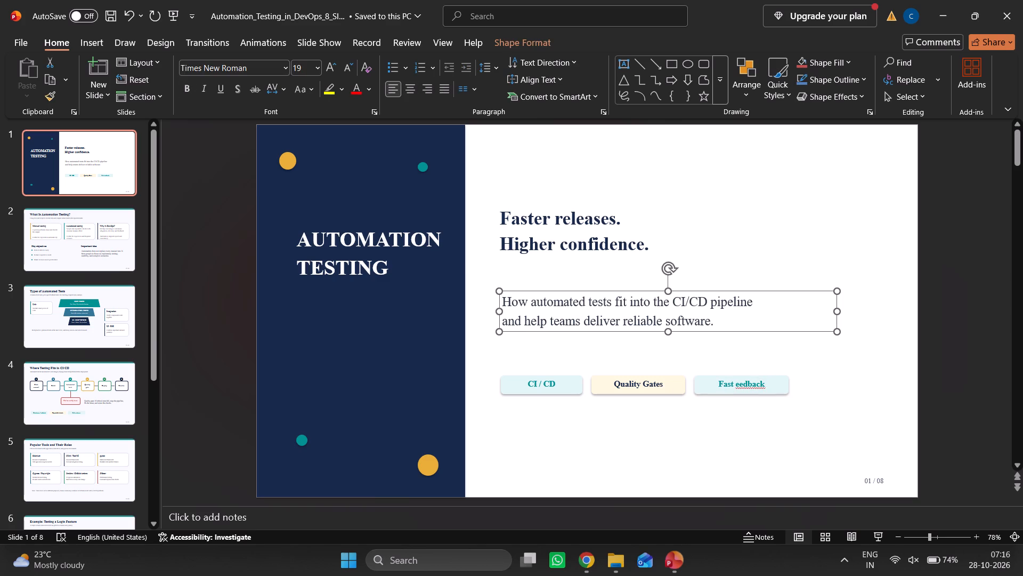
pyautogui.click(737, 287)
pyautogui.click(735, 291)
pyautogui.press('Delete')
pyautogui.click(591, 220)
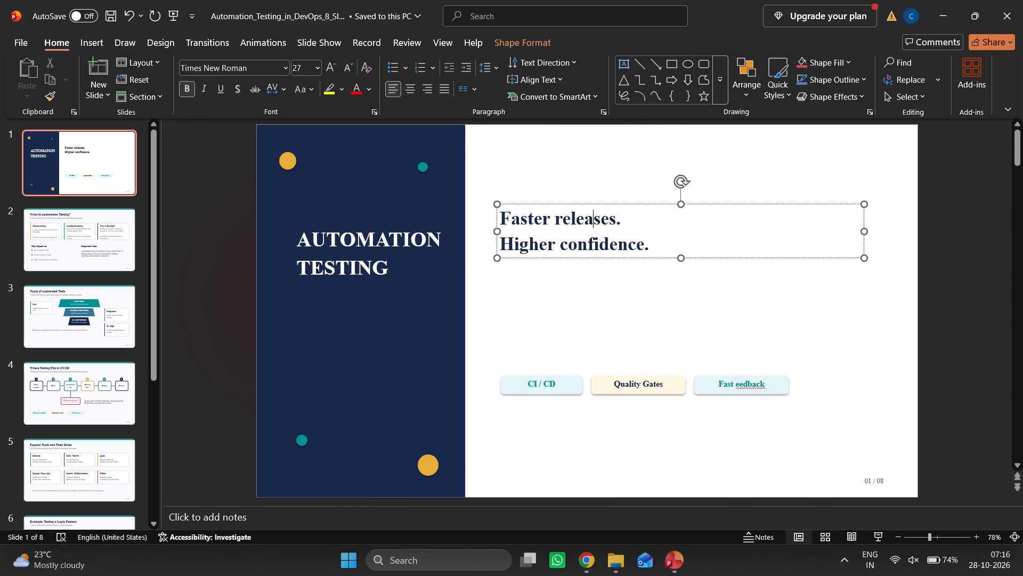
pyautogui.click(753, 204)
pyautogui.press('Delete')
# Delete the "CI / CD" tag from slide 1, removing both its rounded shape and its text box.
pyautogui.click(556, 390)
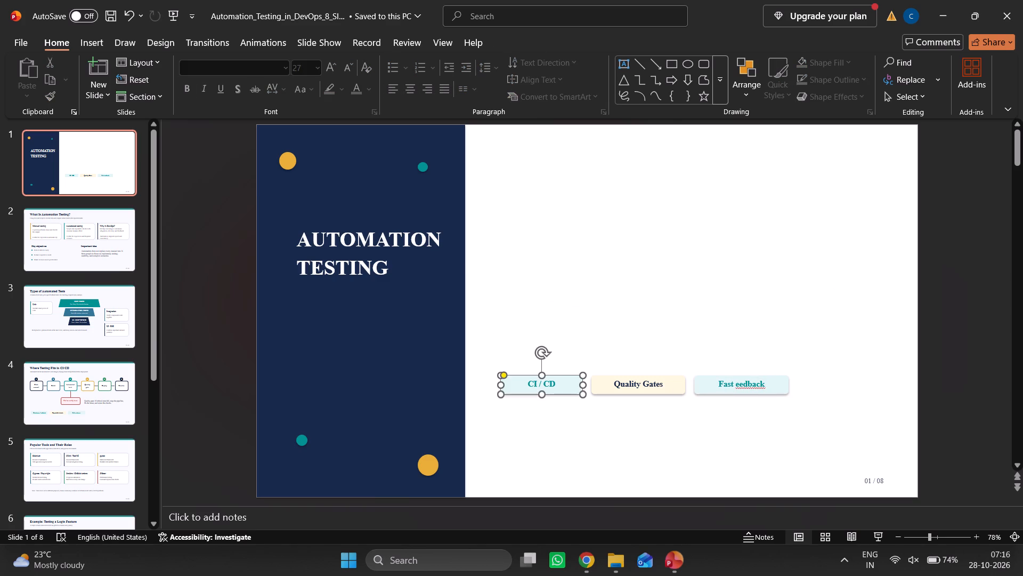
pyautogui.press('Delete')
pyautogui.click(547, 383)
pyautogui.press('Delete')
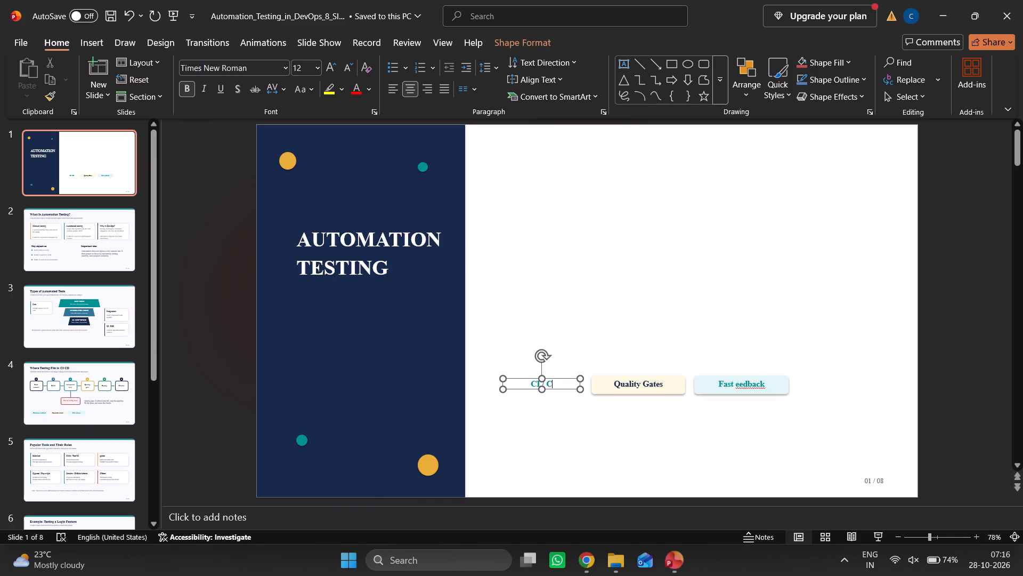
pyautogui.click(575, 381)
pyautogui.click(571, 379)
pyautogui.press('Delete')
# Delete the "Quality Gates" tag from slide 1, removing both its text box and its cream shape.
pyautogui.click(636, 382)
pyautogui.press('Delete')
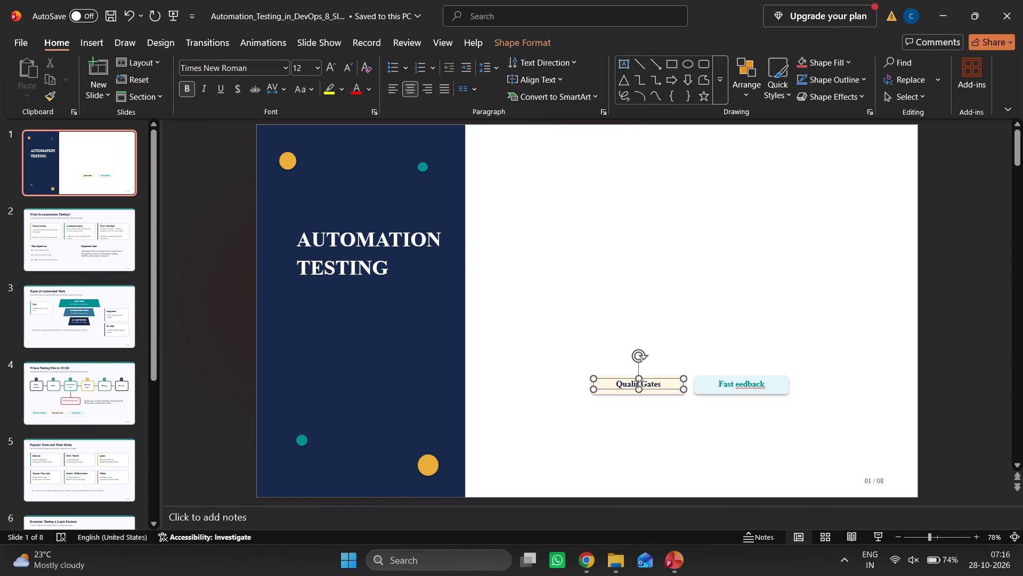
pyautogui.click(672, 380)
pyautogui.press('Delete')
pyautogui.click(670, 381)
pyautogui.press('Delete')
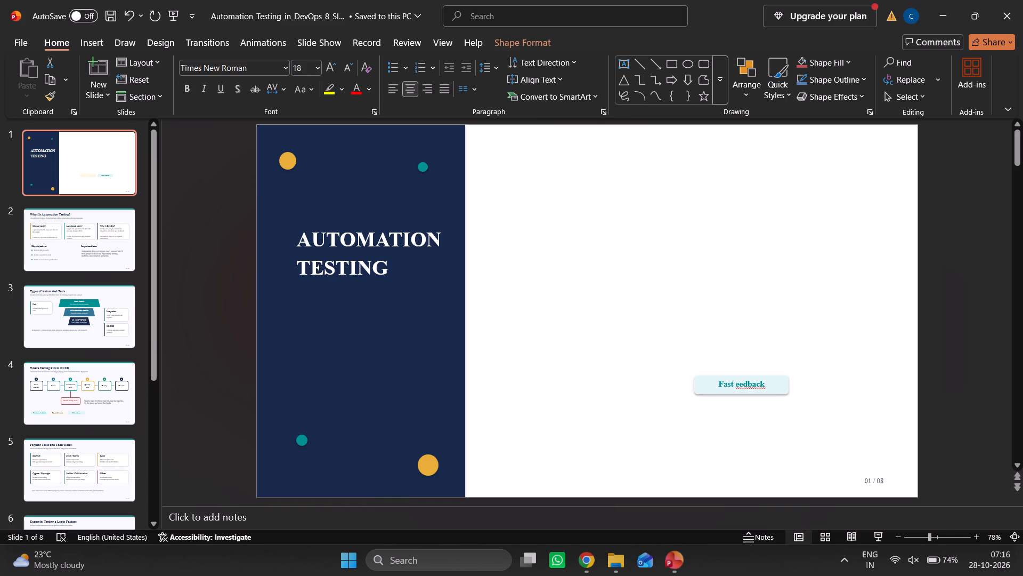
# Delete the "Fast Feedback" tag from slide 1, removing both its text box and its rounded shape.
pyautogui.click(730, 381)
pyautogui.press('Delete')
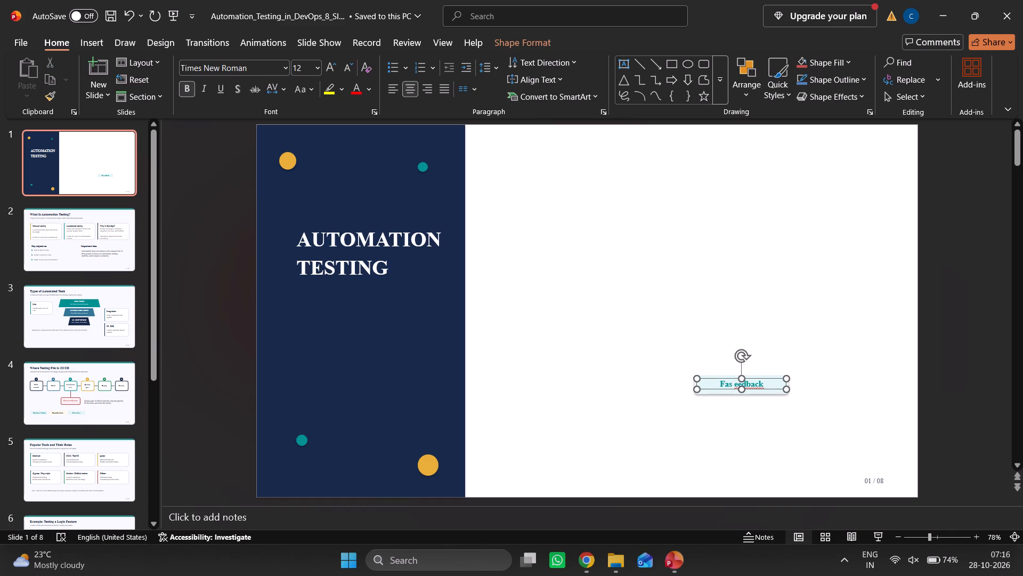
pyautogui.click(770, 379)
pyautogui.press('Delete')
pyautogui.click(769, 379)
pyautogui.press('Delete')
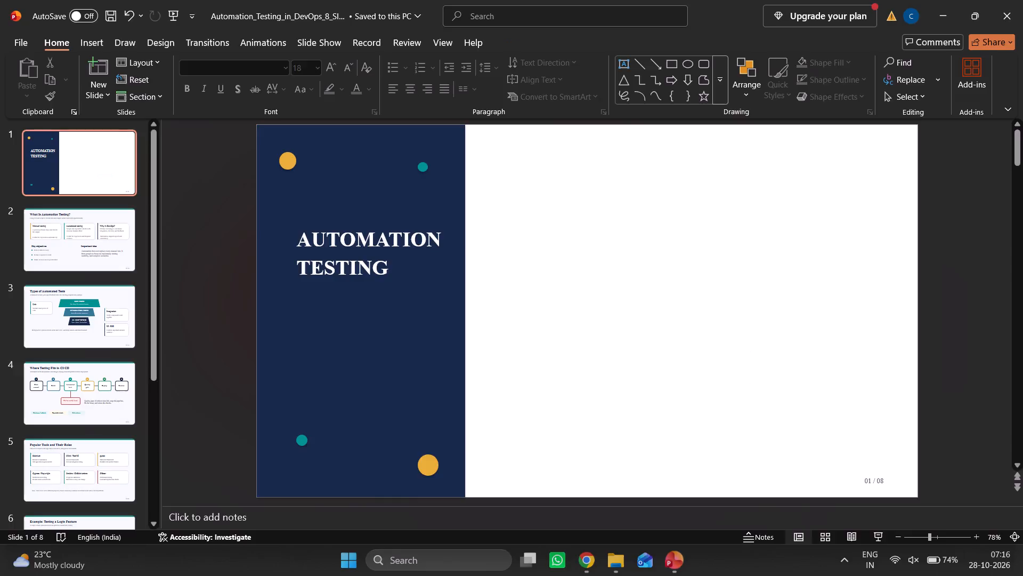
# Move the "AUTOMATION TESTING" title down to just below mid-height of the navy panel, slightly closer to the slide's outer edge.
pyautogui.click(371, 244)
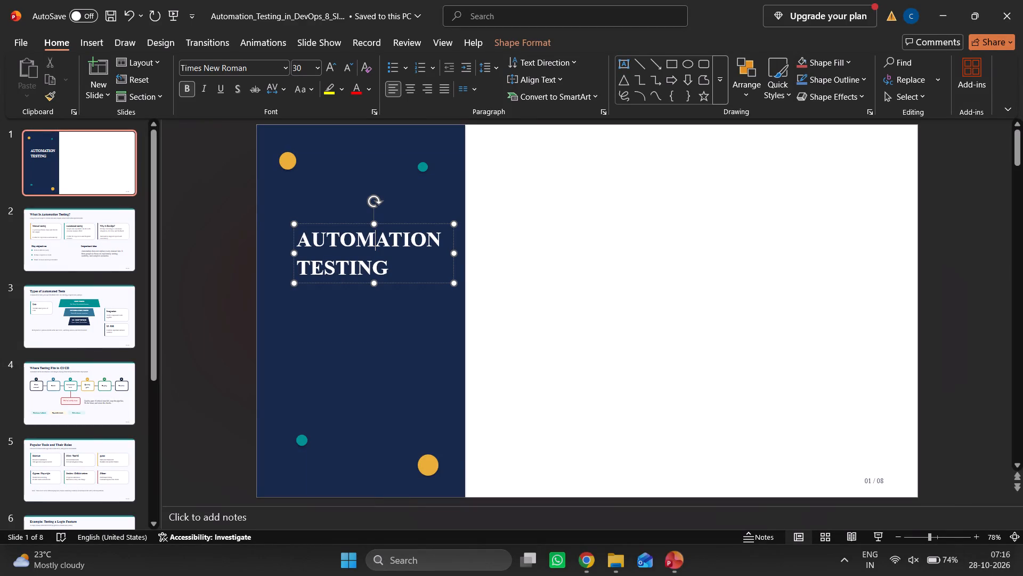
pyautogui.moveTo(412, 227); pyautogui.dragTo(412, 252)
pyautogui.moveTo(341, 223); pyautogui.dragTo(334, 273)
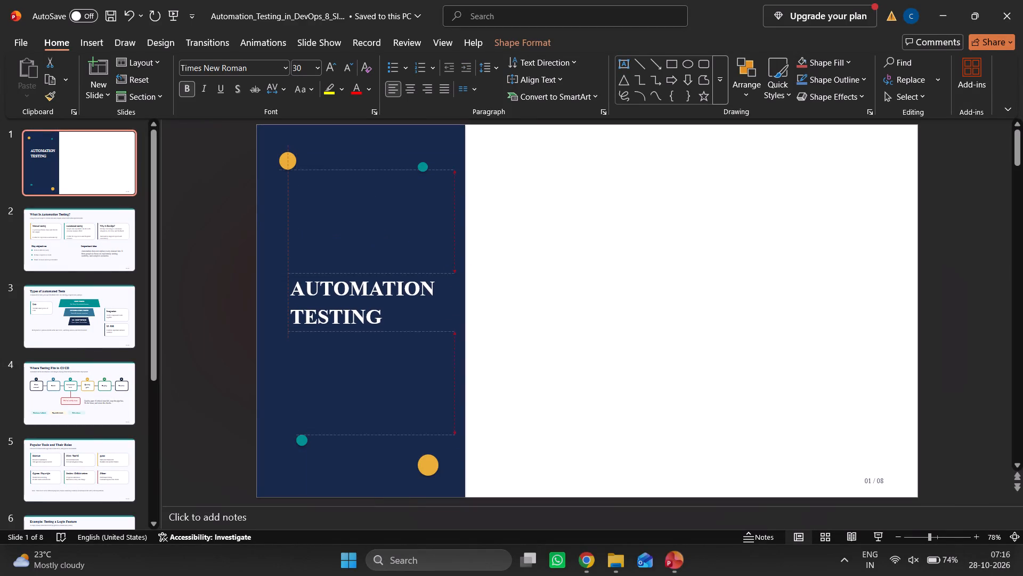
pyautogui.moveTo(334, 273); pyautogui.dragTo(336, 287)
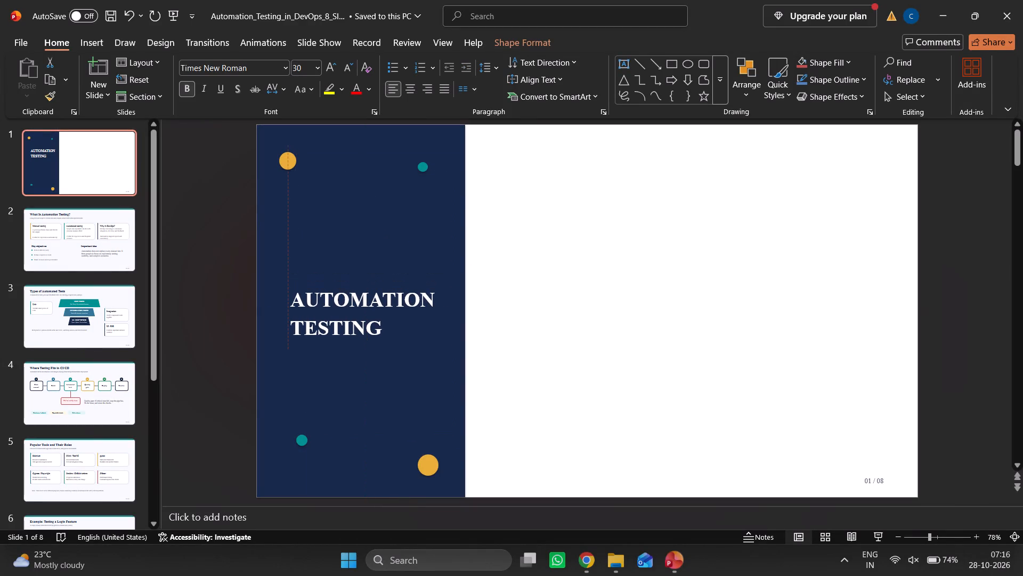
pyautogui.moveTo(336, 287); pyautogui.dragTo(336, 287)
pyautogui.click(540, 281)
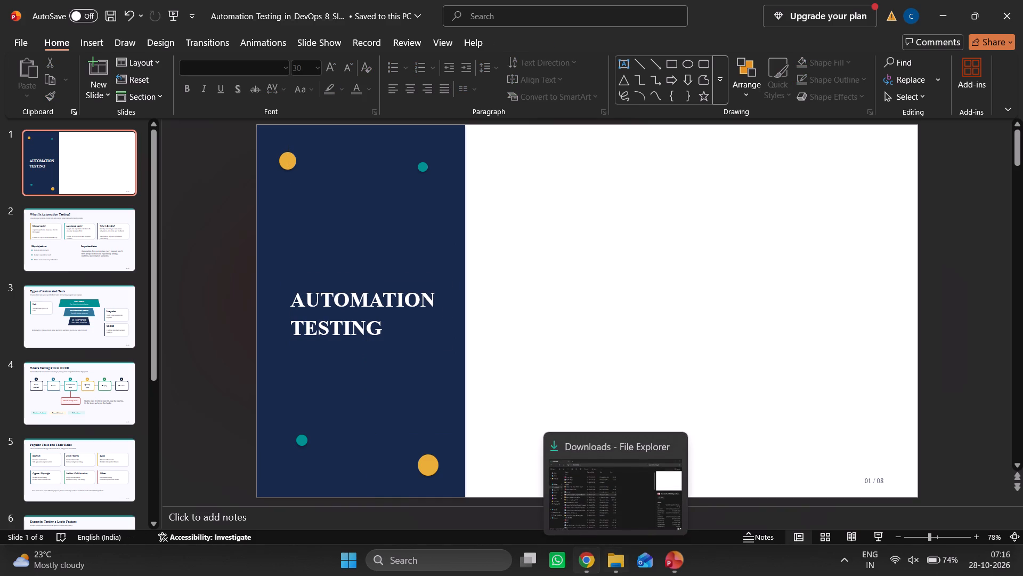
# Switch to the Downloads folder, open the FLAT Word document for a look and close it.
pyautogui.click(621, 565)
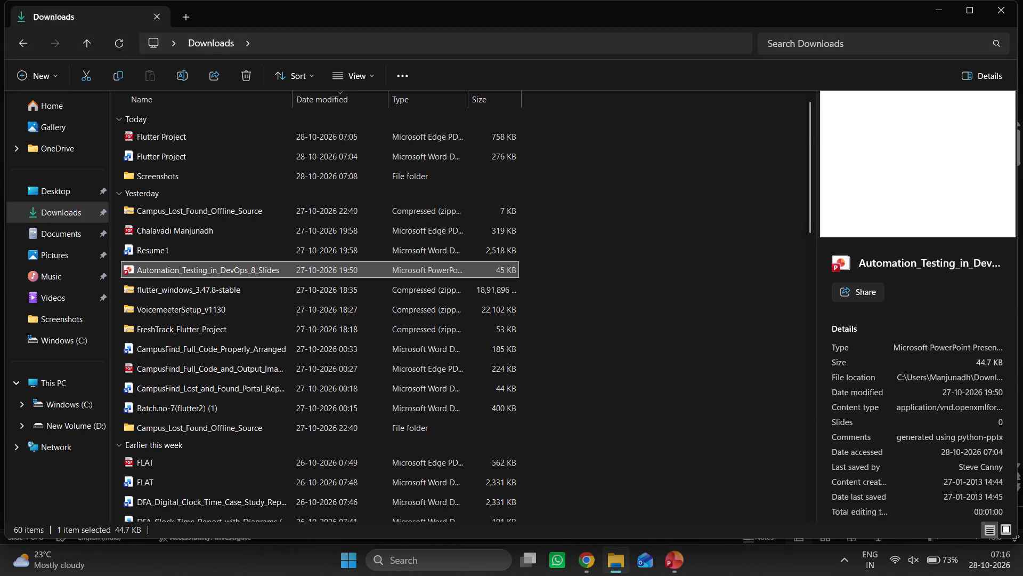
pyautogui.scroll(-2, 224, 373)
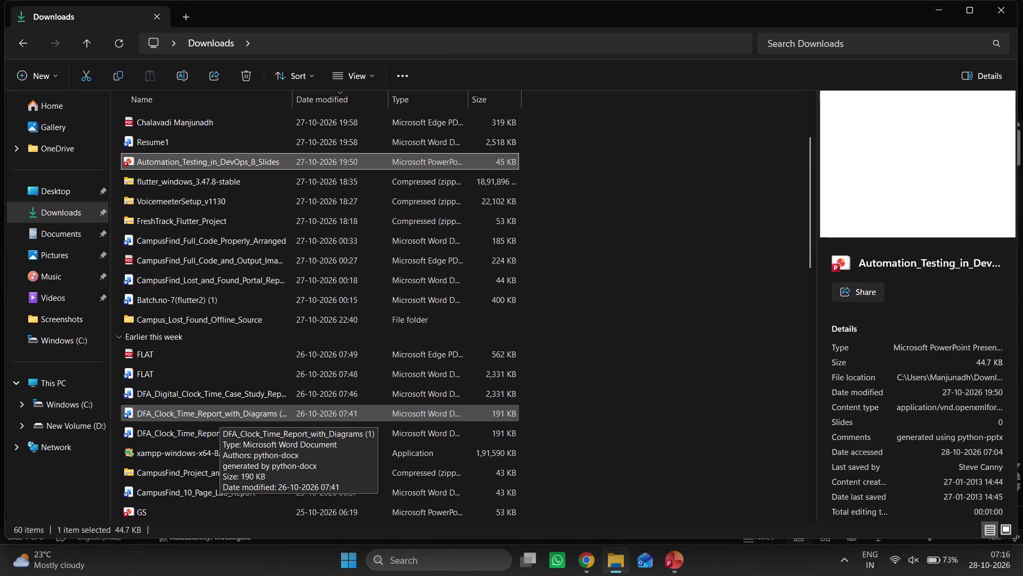
pyautogui.doubleClick(162, 368)
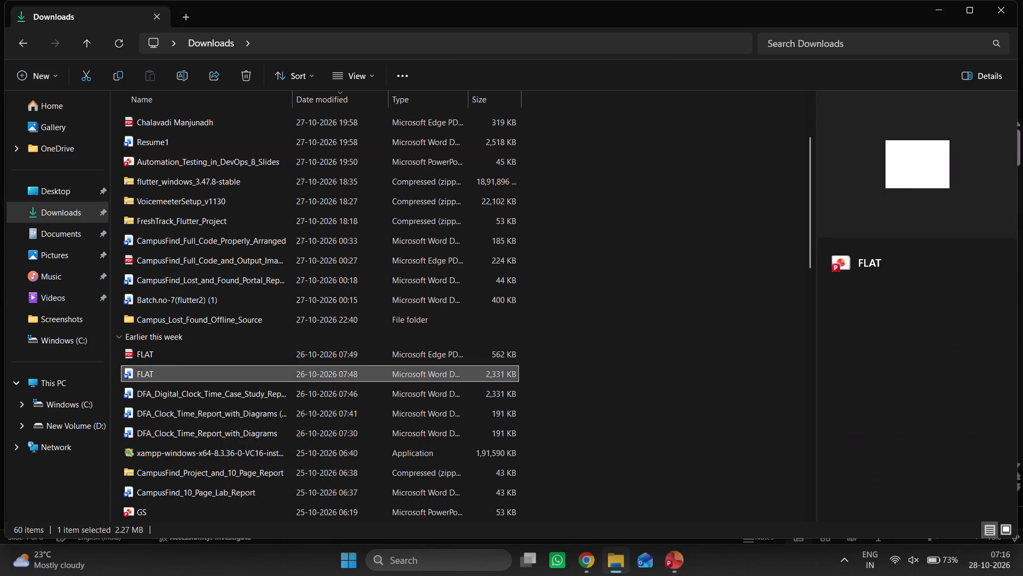
pyautogui.click(1010, 12)
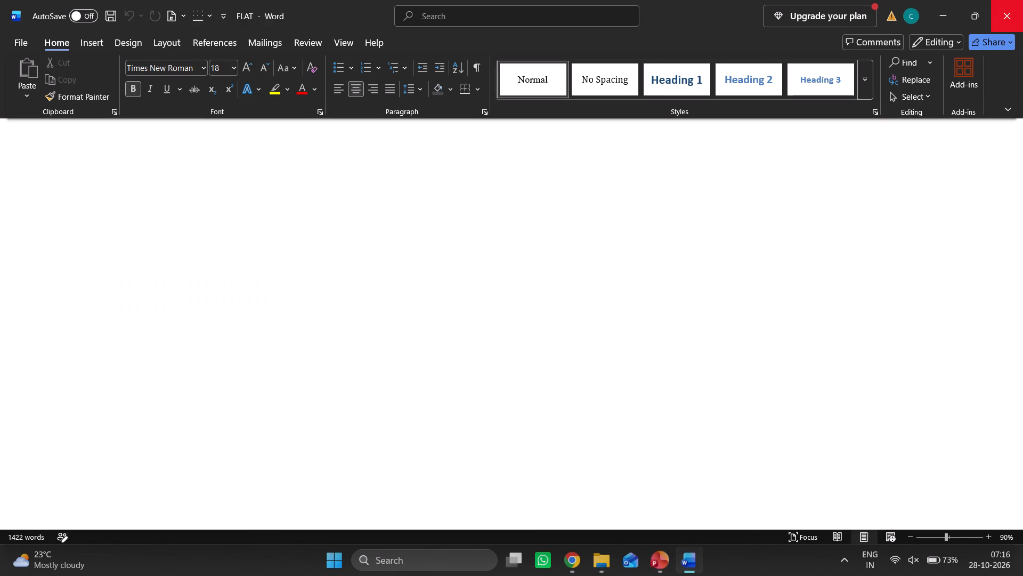
# Open the GS presentation from Downloads and preview the neighbouring Gender_Equality_Redesigned and SlideShare_Presentation files.
pyautogui.scroll(-2, 271, 455)
pyautogui.scroll(-1, 199, 341)
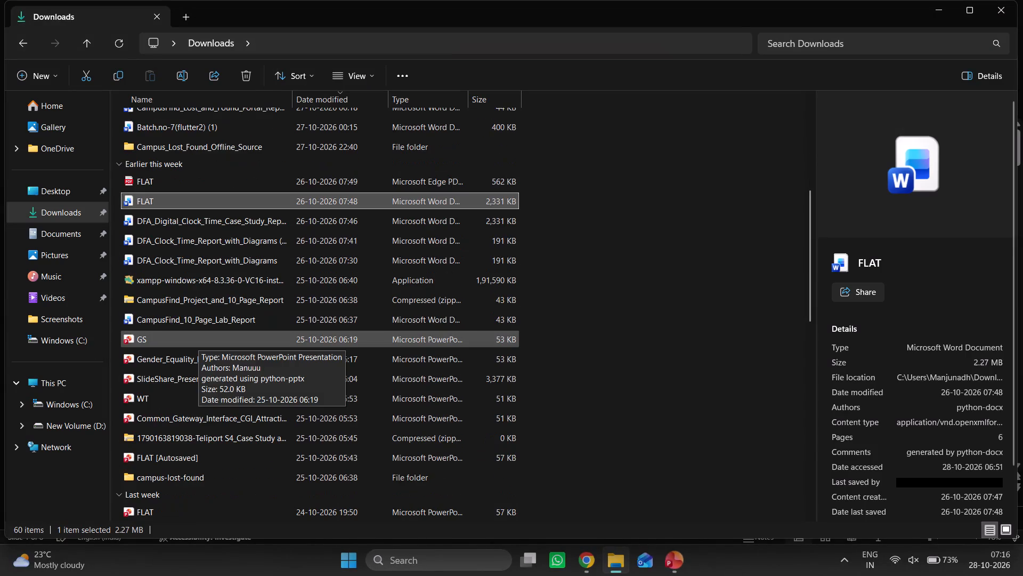
pyautogui.doubleClick(141, 337)
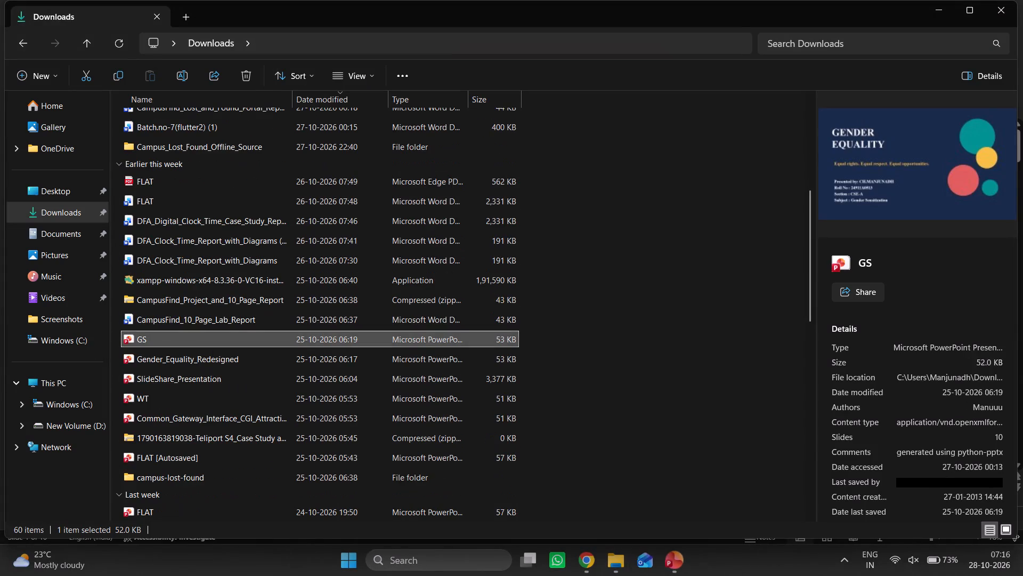
pyautogui.click(162, 364)
pyautogui.click(170, 383)
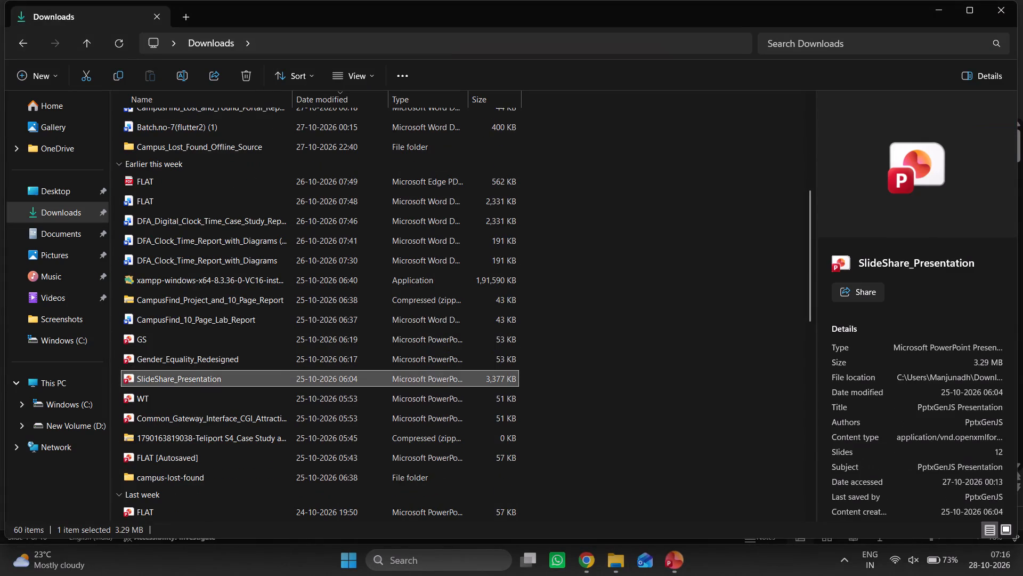
# Open the WT presentation from the Downloads folder.
pyautogui.click(170, 400)
pyautogui.doubleClick(167, 398)
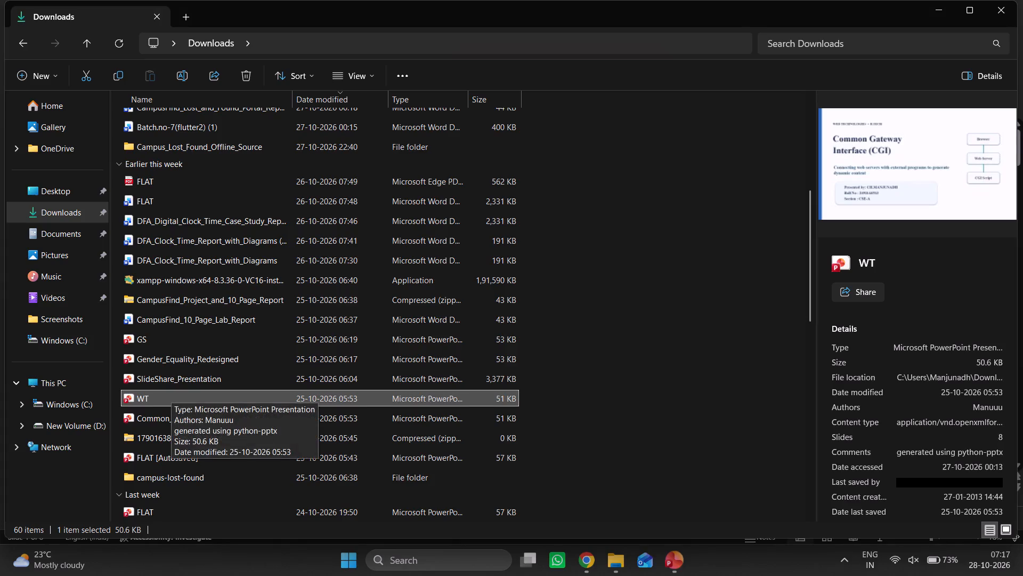
pyautogui.doubleClick(171, 393)
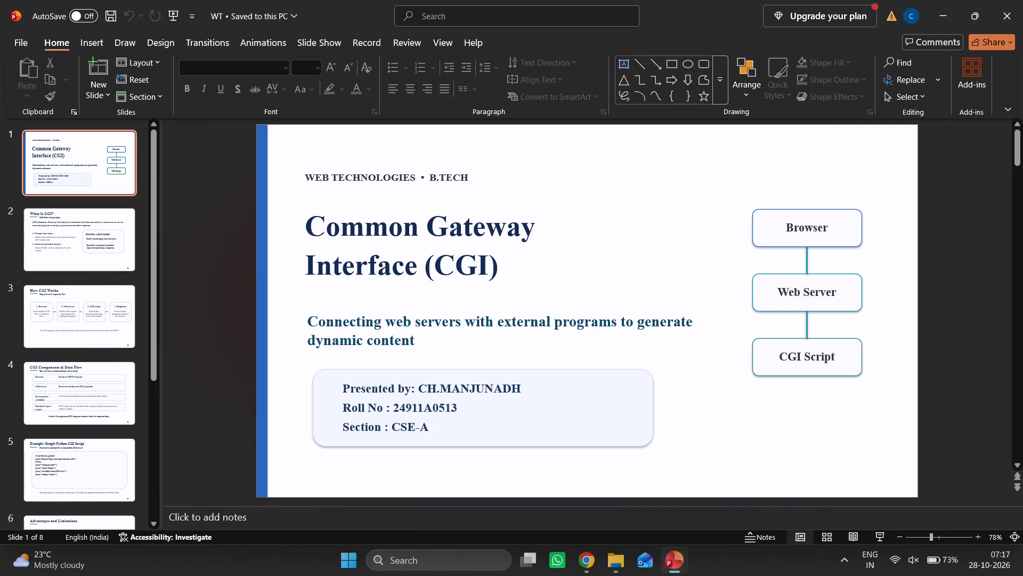
# Copy the rounded box behind WT's presenter details, close GS, and paste it as a picture on the Automation Testing title slide.
pyautogui.click(535, 410)
pyautogui.click(653, 403)
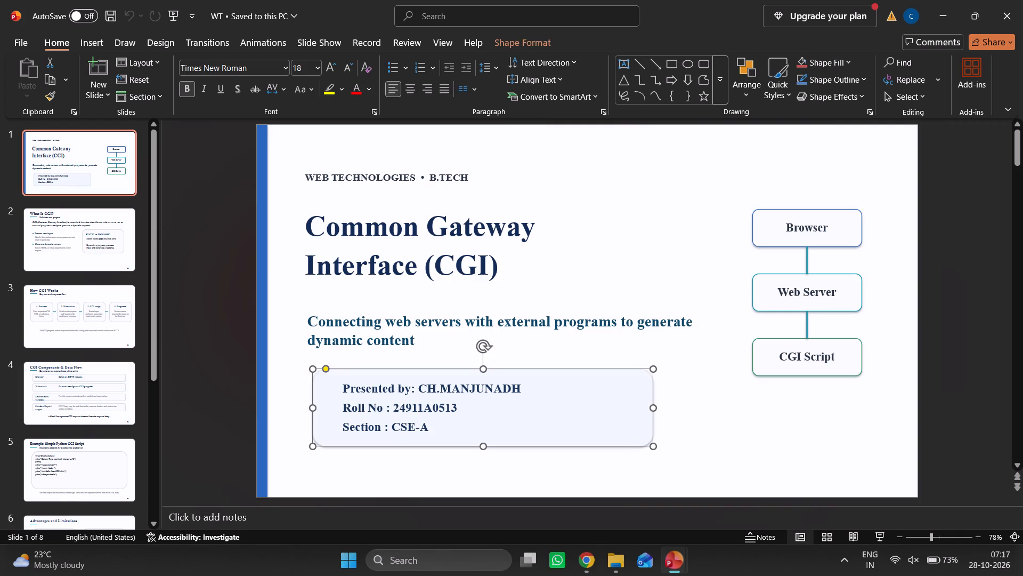
pyautogui.rightClick(650, 403)
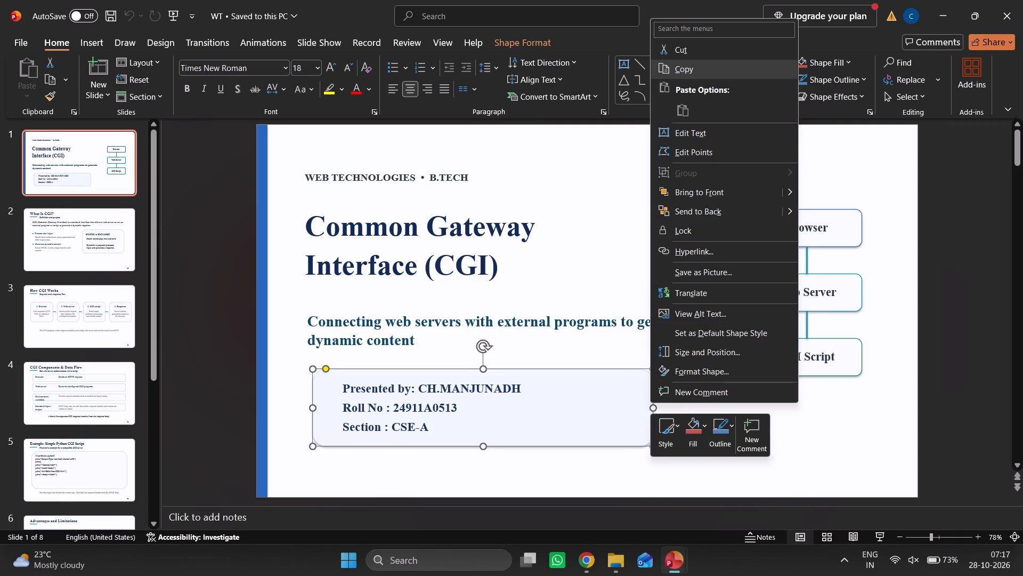
pyautogui.click(680, 75)
pyautogui.hotkey('alt', 'Tab')
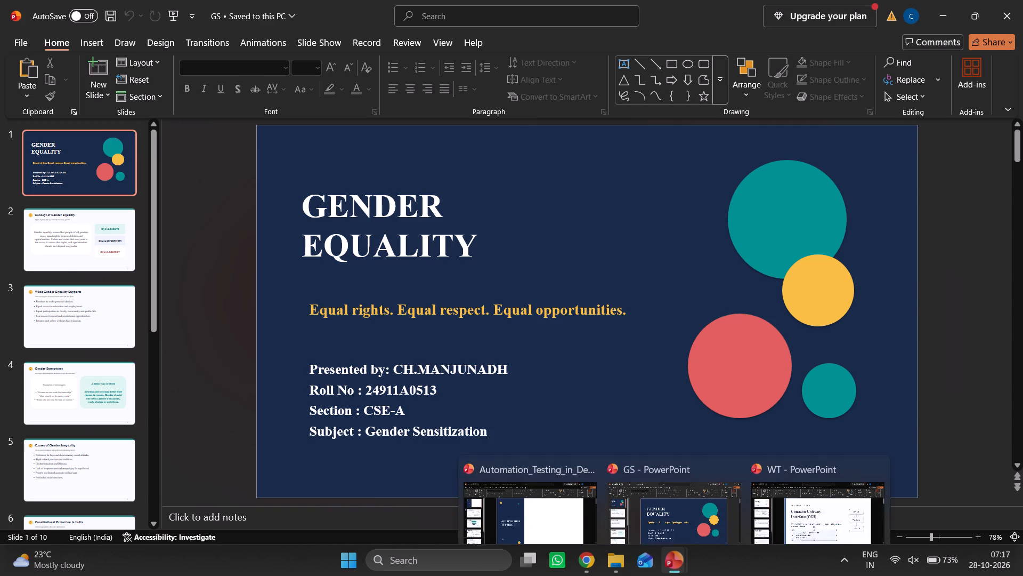
pyautogui.click(732, 450)
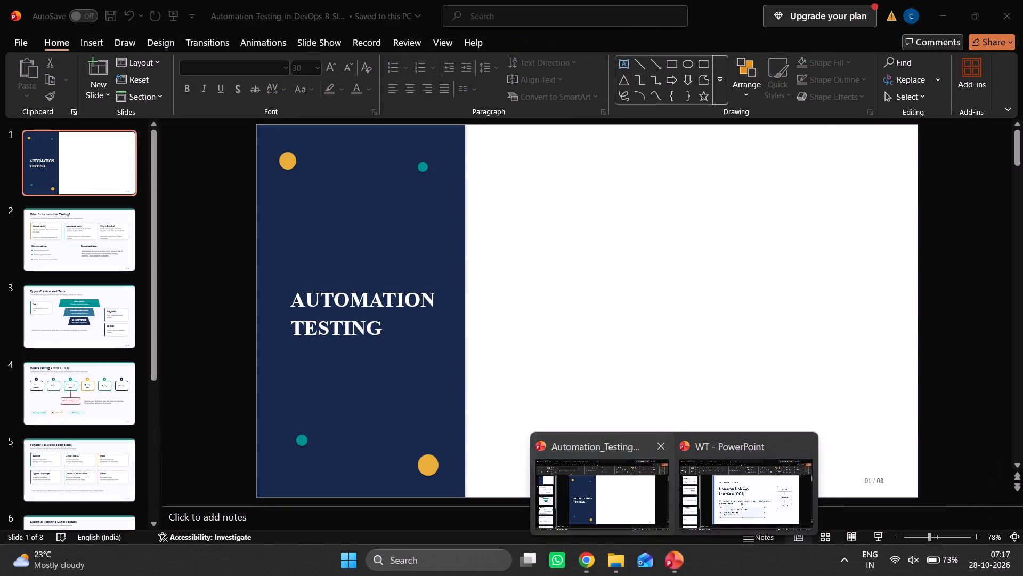
pyautogui.click(602, 484)
pyautogui.click(651, 284)
pyautogui.rightClick(624, 306)
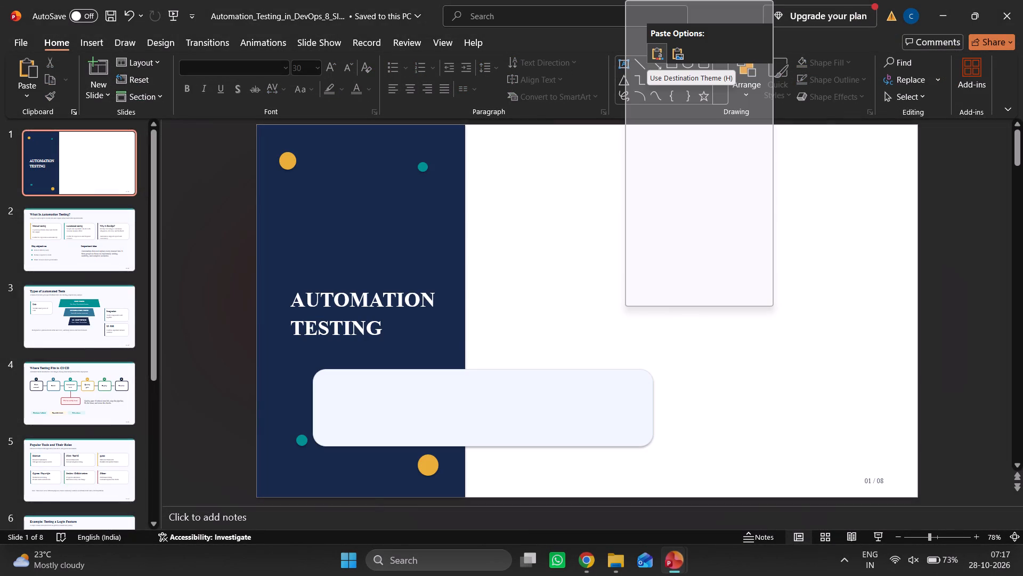
pyautogui.click(676, 56)
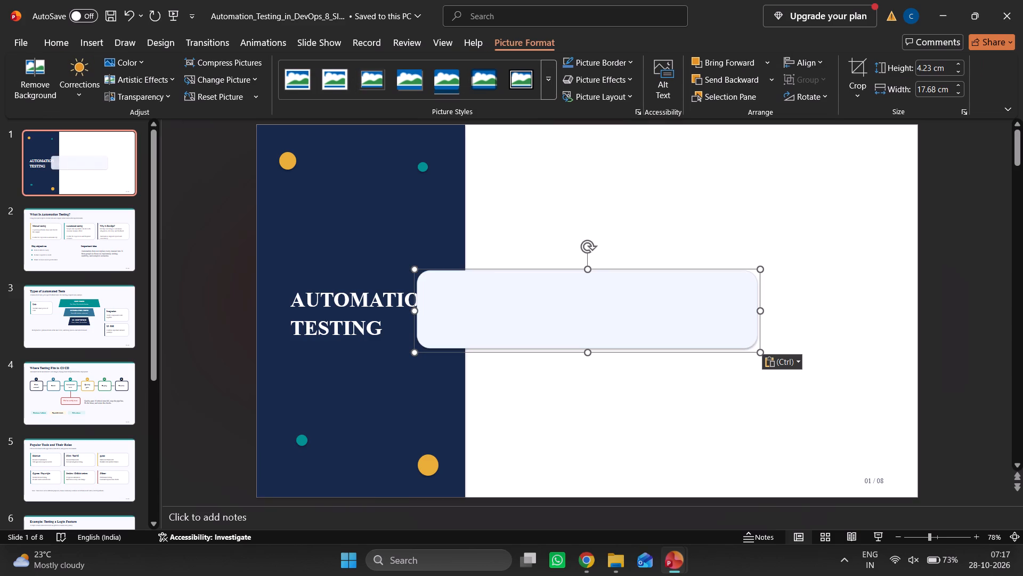
# Move the pasted rounded box onto the white area beside the title and stretch its lower edge downward.
pyautogui.moveTo(627, 313); pyautogui.dragTo(718, 316)
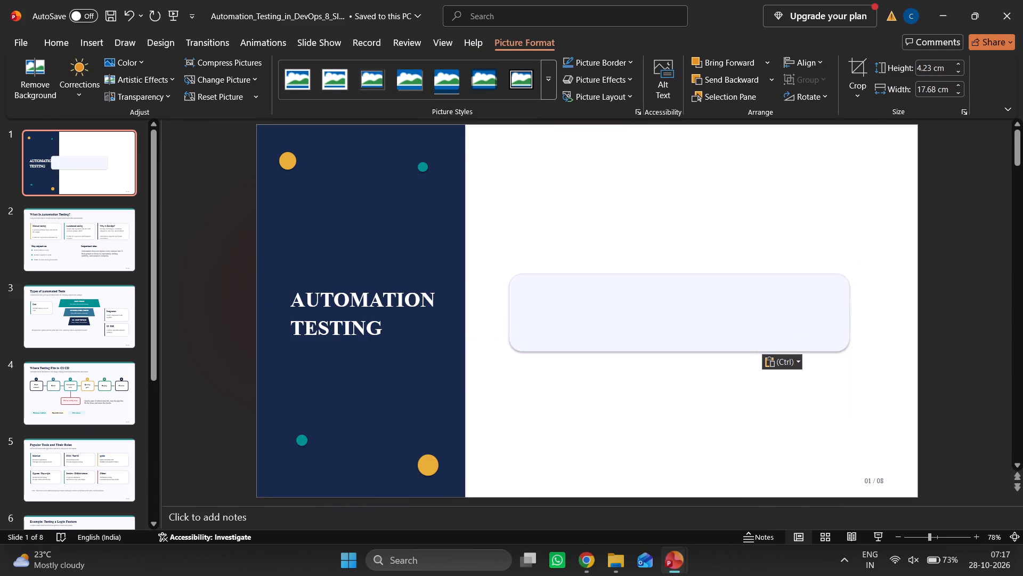
pyautogui.moveTo(718, 316); pyautogui.dragTo(721, 315)
pyautogui.moveTo(683, 357); pyautogui.dragTo(686, 379)
# Switch to the WT presentation and copy the three lines of presenter name, roll number and section text.
pyautogui.hotkey('alt', 'Tab')
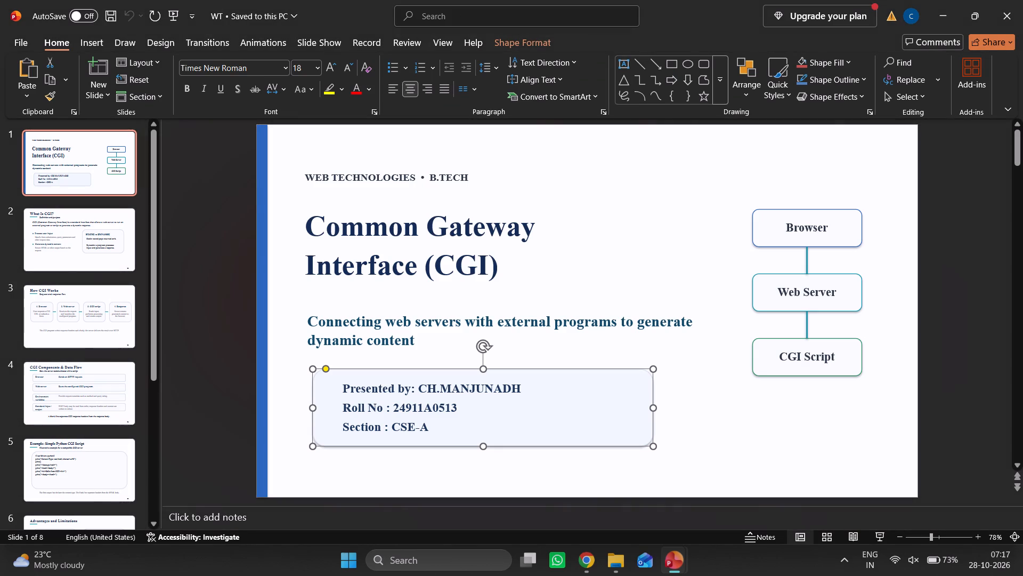
pyautogui.click(451, 404)
pyautogui.tripleClick(467, 427)
pyautogui.click(467, 427)
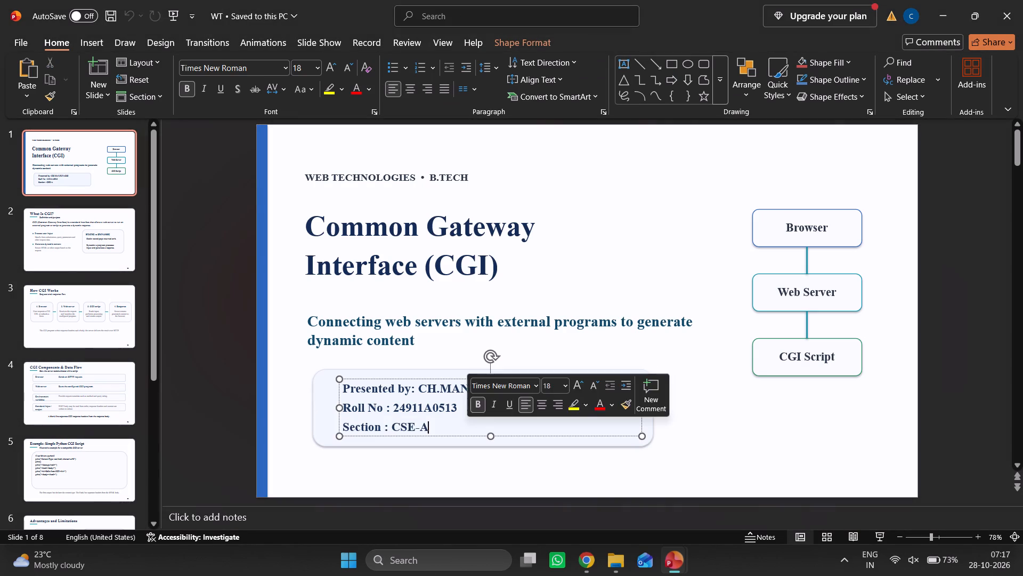
pyautogui.rightClick(409, 410)
pyautogui.rightClick(409, 410)
pyautogui.rightClick(409, 410)
pyautogui.click(389, 401)
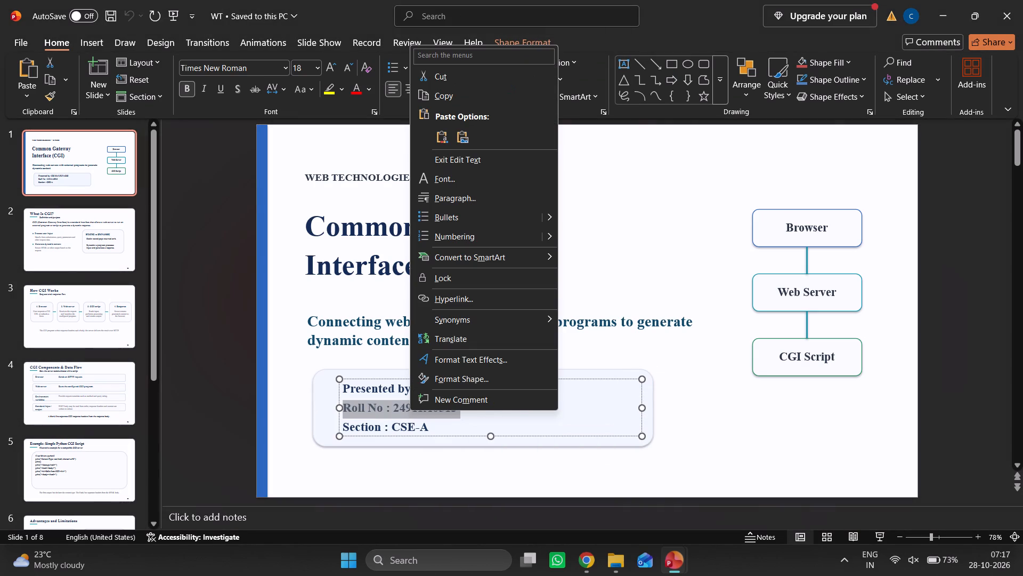
pyautogui.click(352, 390)
pyautogui.moveTo(344, 388); pyautogui.dragTo(427, 424)
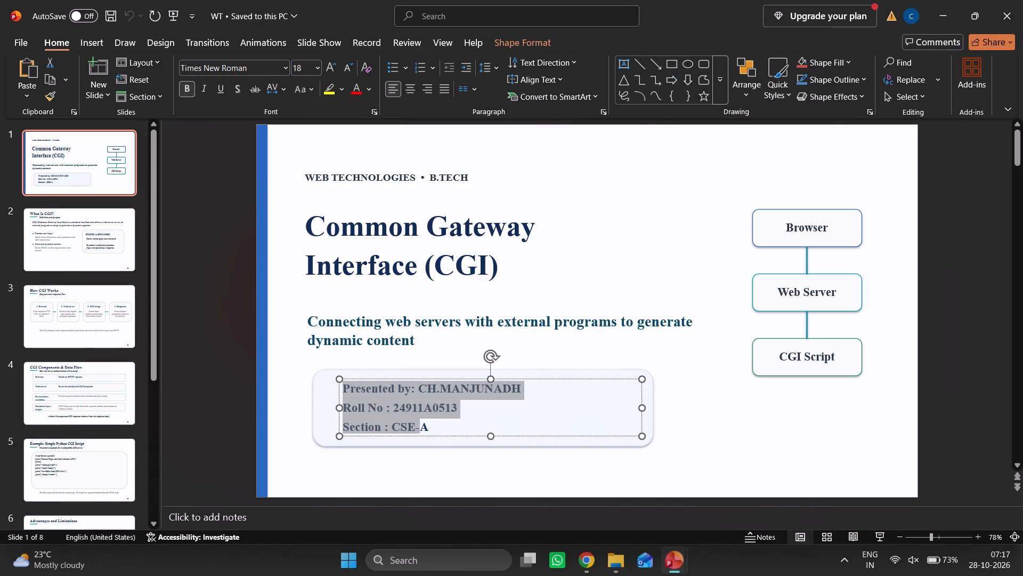
pyautogui.moveTo(427, 424); pyautogui.dragTo(441, 427)
pyautogui.rightClick(388, 407)
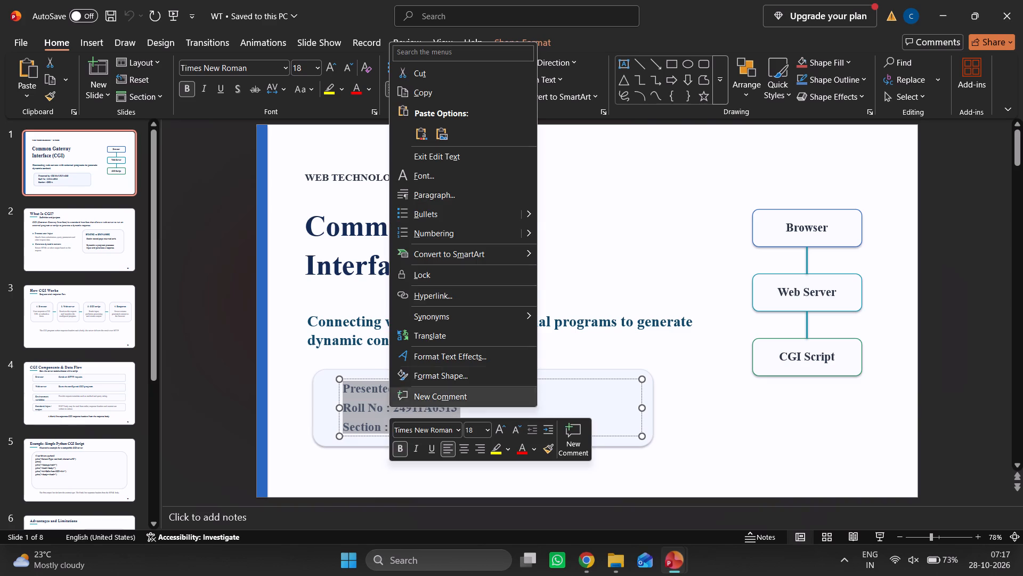
pyautogui.click(417, 95)
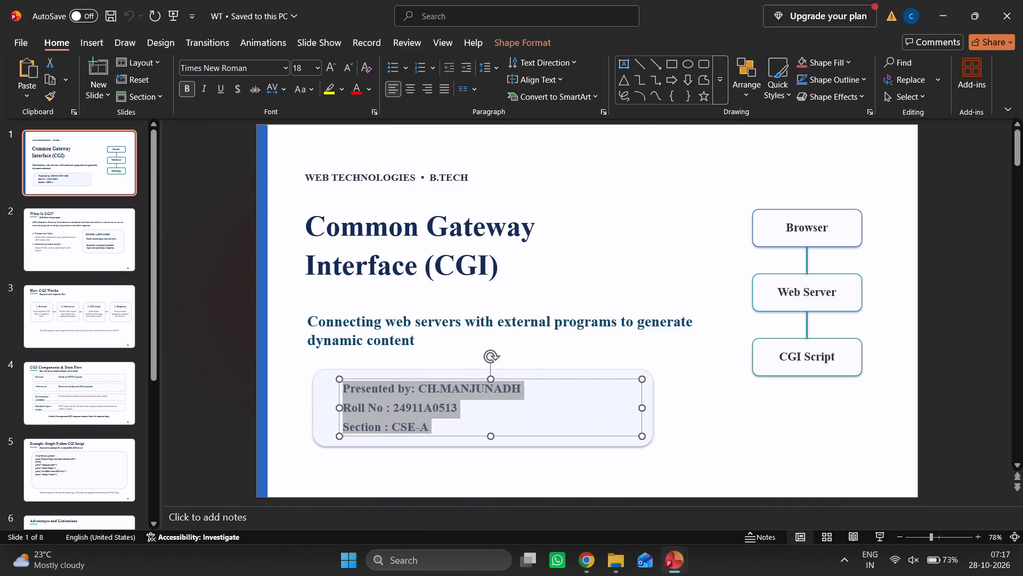
# Paste the copied presenter details into a new text box over the Automation Testing title slide's rounded box, and widen it.
pyautogui.hotkey('alt', 'Tab')
pyautogui.click(615, 317)
pyautogui.click(581, 310)
pyautogui.rightClick(580, 313)
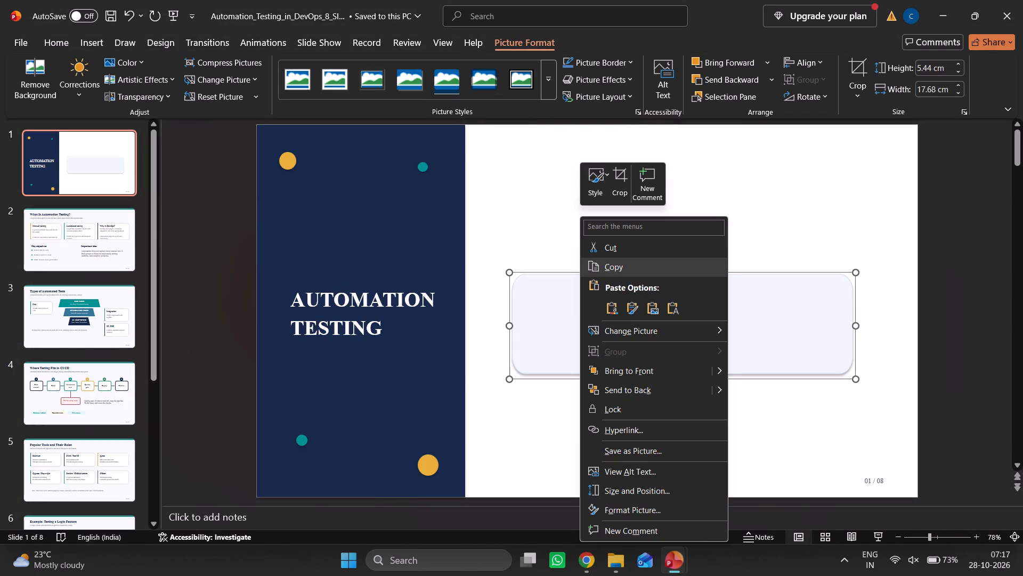
pyautogui.click(551, 339)
pyautogui.click(584, 410)
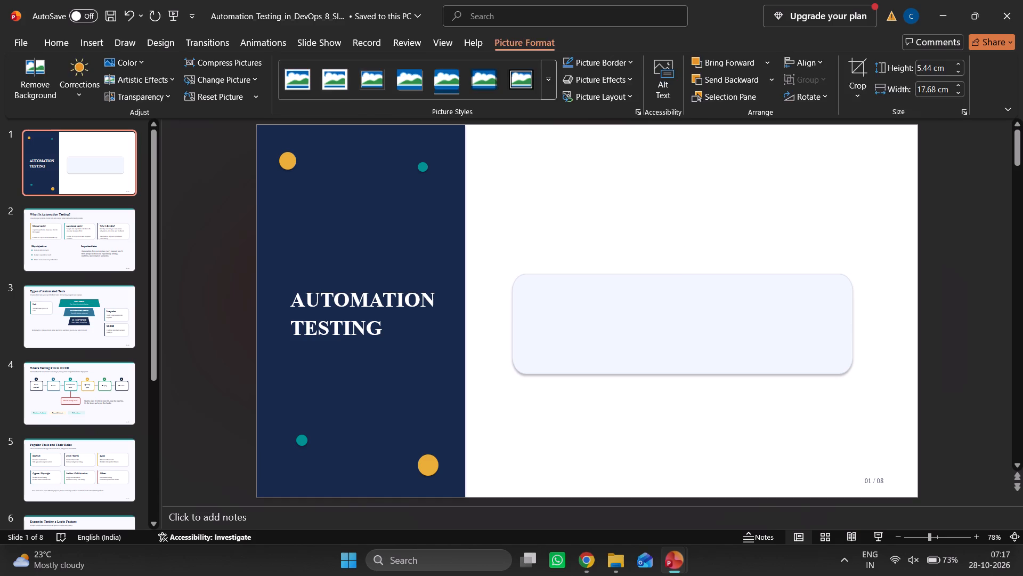
pyautogui.click(95, 41)
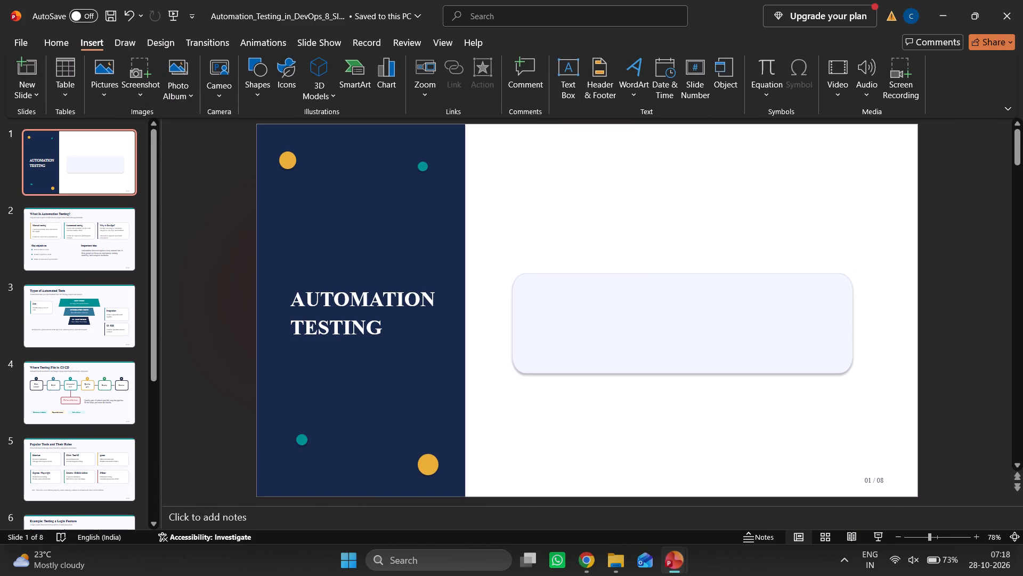
pyautogui.click(566, 77)
pyautogui.click(535, 302)
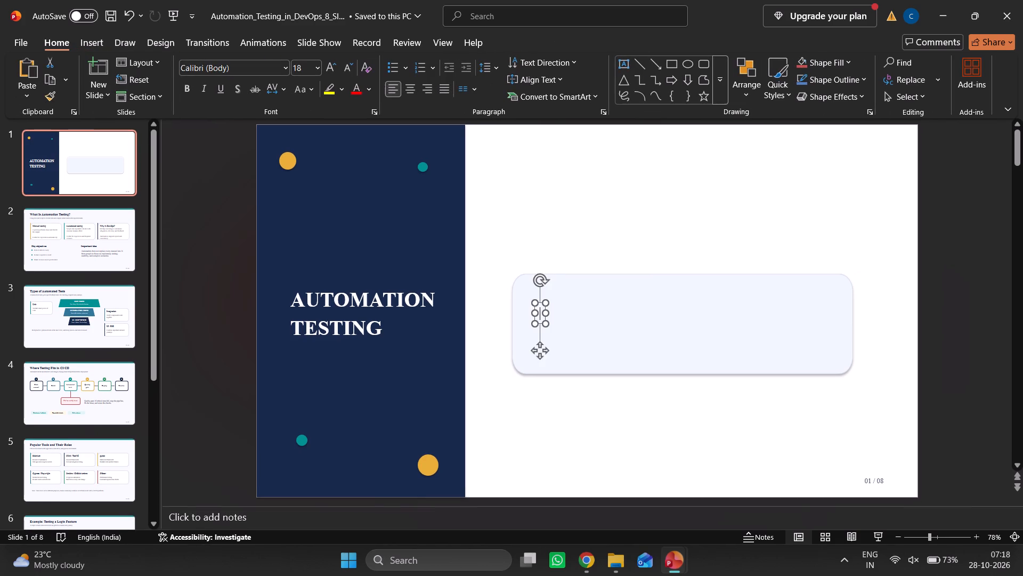
pyautogui.hotkey('ctrl', 'v')
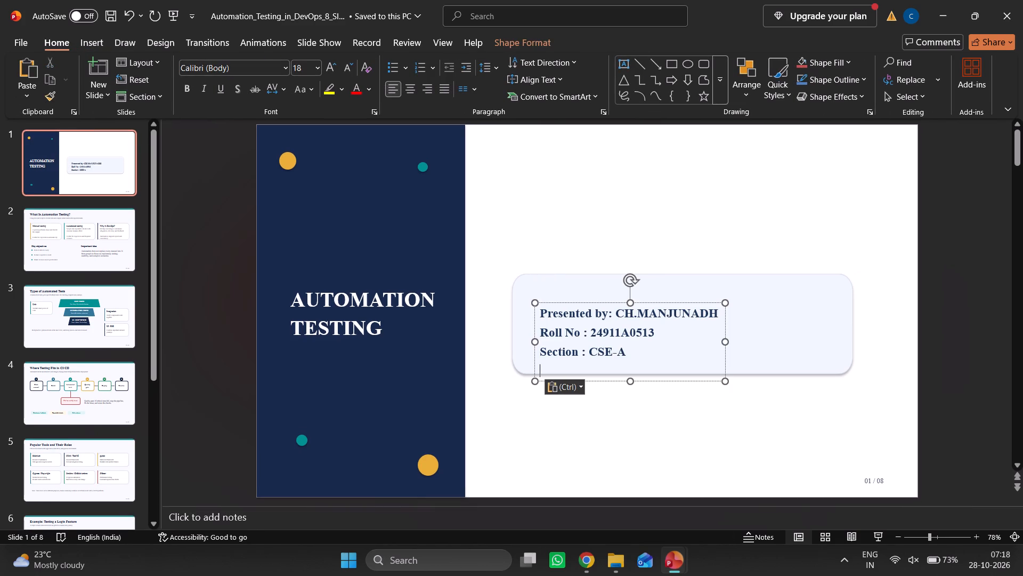
pyautogui.moveTo(726, 342); pyautogui.dragTo(779, 341)
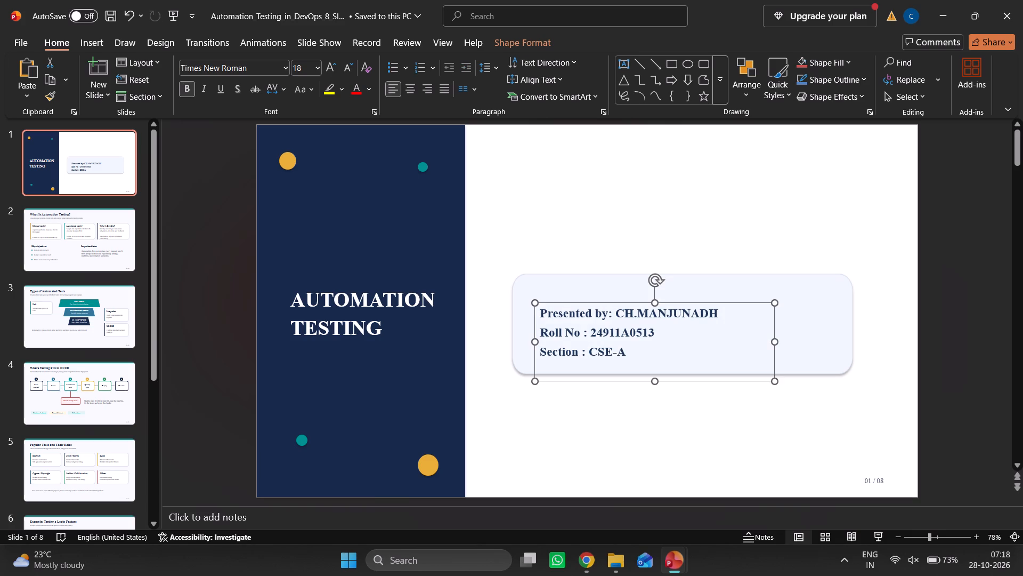
# Add the line "Subject : DevOps" below the section line in the presenter-details text box.
pyautogui.click(632, 353)
pyautogui.press('Return')
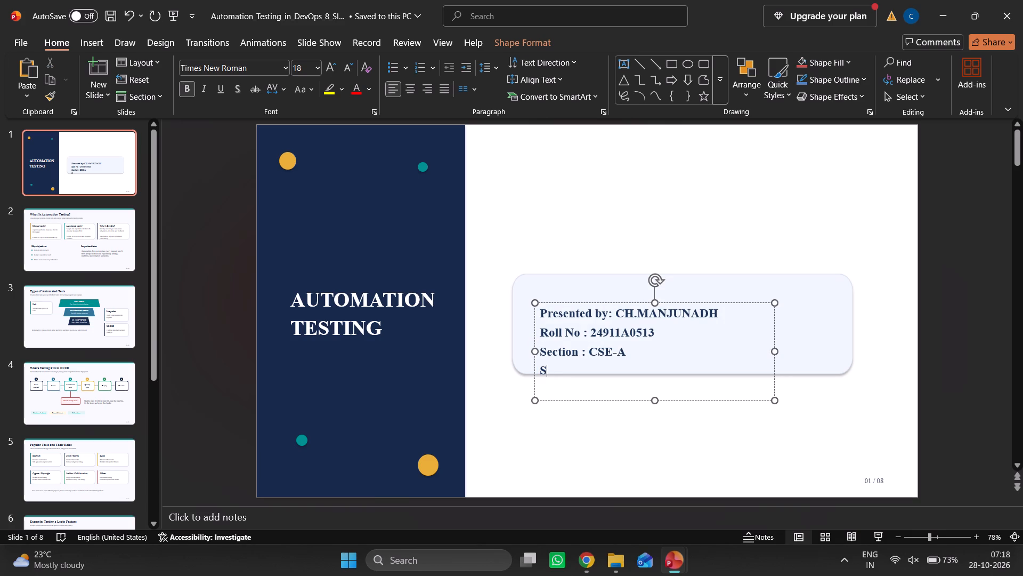
pyautogui.write('ubject')
pyautogui.press('space')
pyautogui.write(':')
pyautogui.press('space')
pyautogui.press('BackSpace')
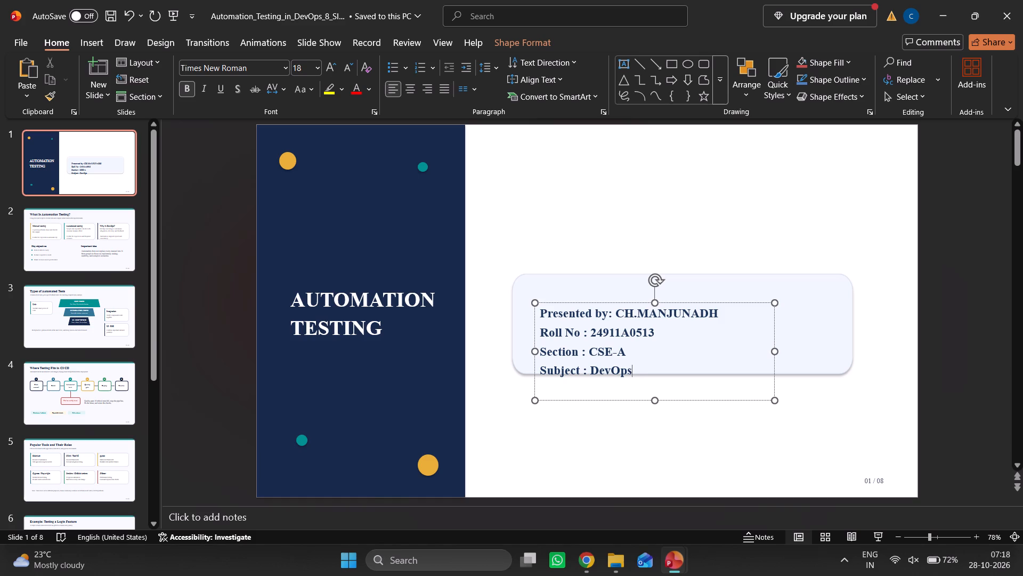
# Move the presenter-details text box slightly upward so all four lines sit inside the rounded box.
pyautogui.moveTo(750, 302); pyautogui.dragTo(753, 286)
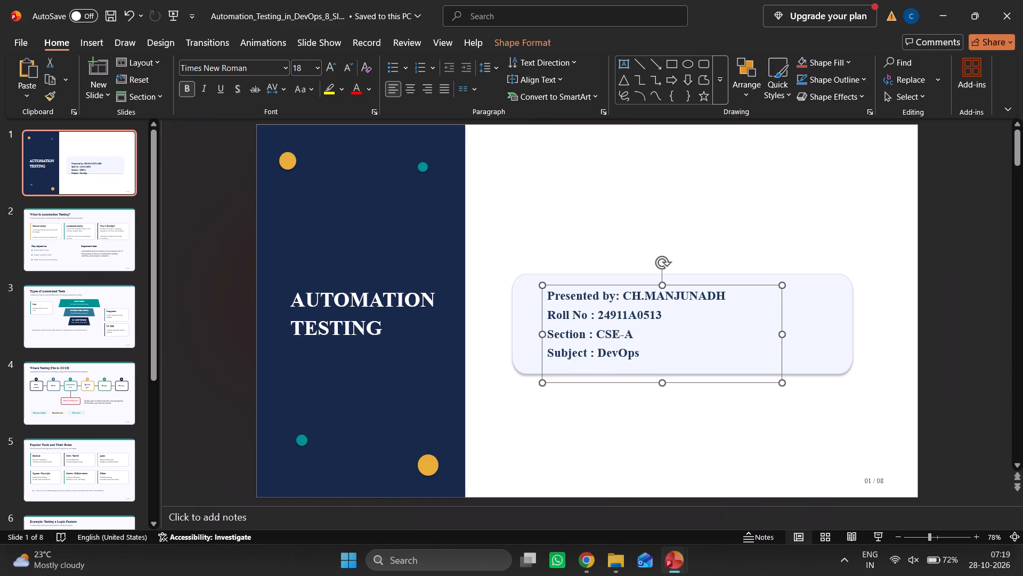
pyautogui.click(197, 340)
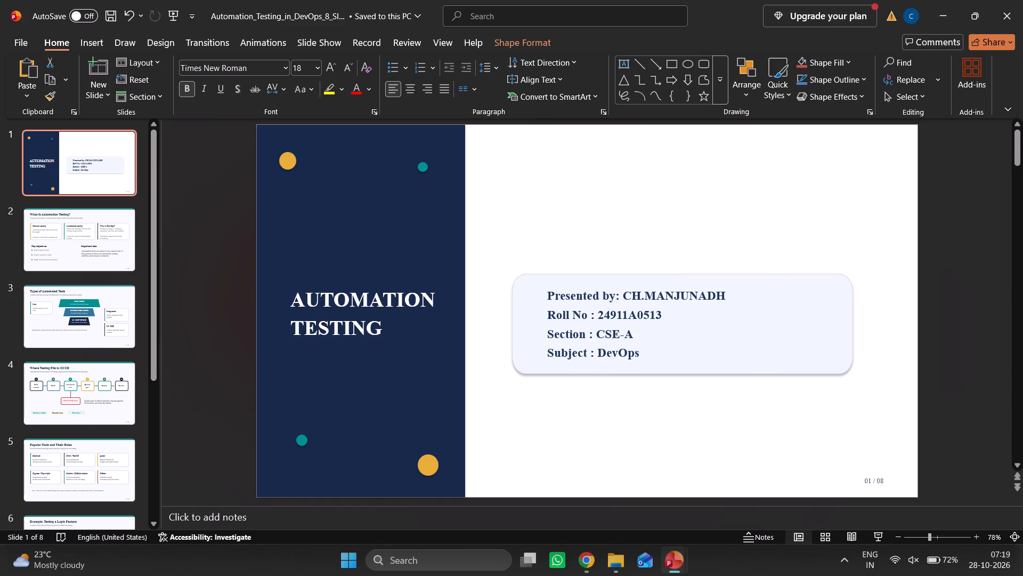
pyautogui.click(716, 331)
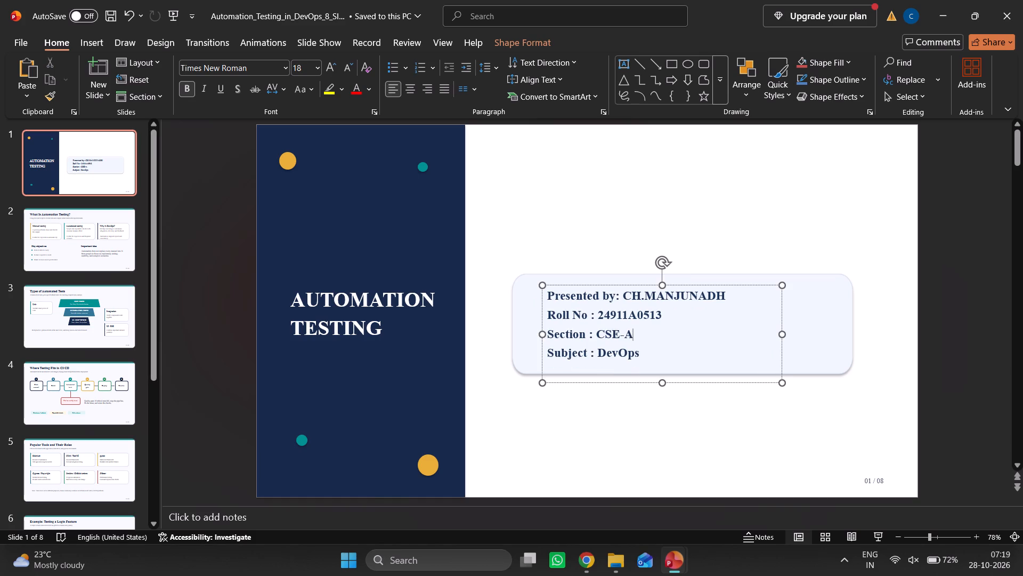
pyautogui.click(961, 318)
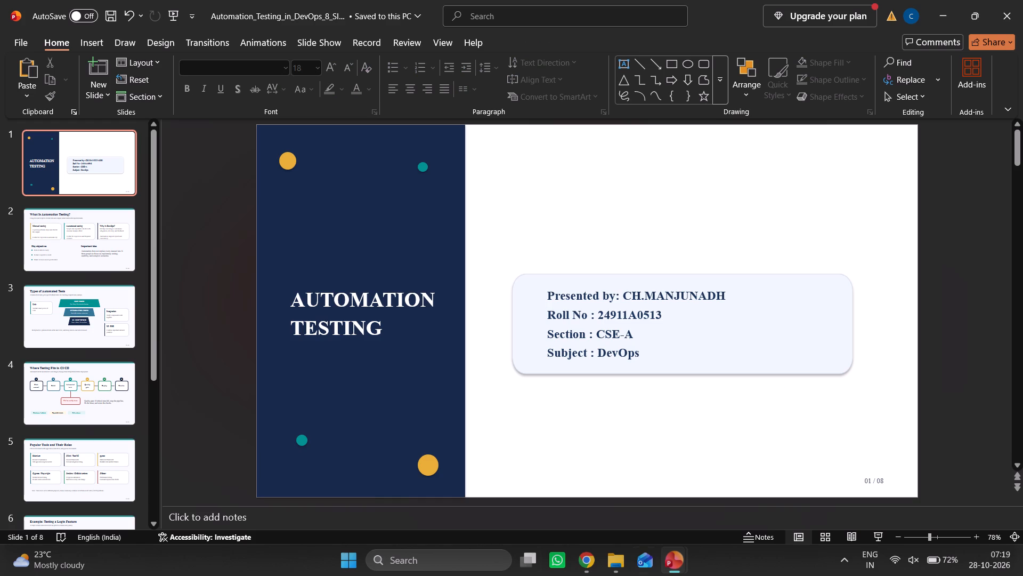
# Save the Automation Testing presentation.
pyautogui.hotkey('ctrl', 's')
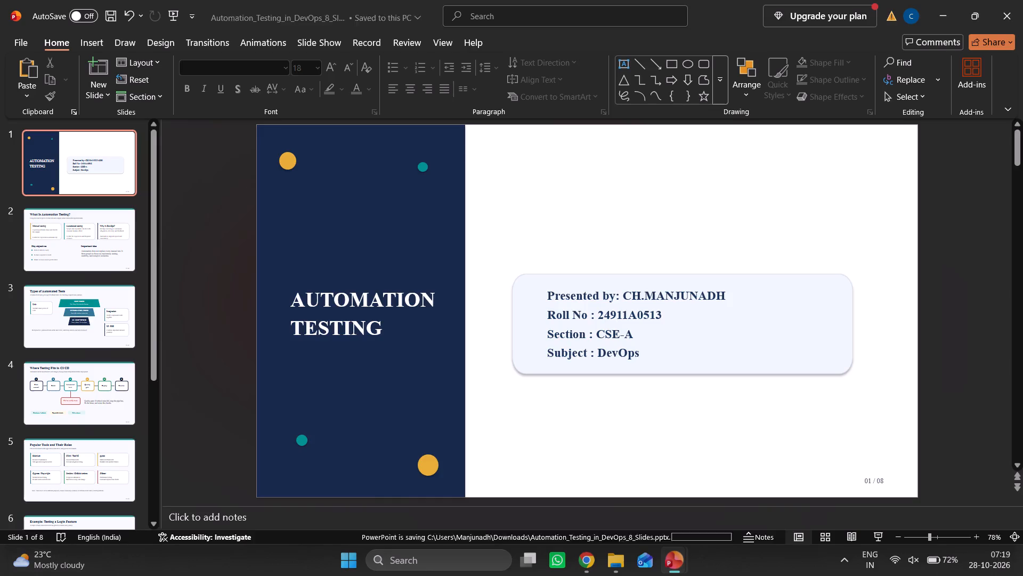
pyautogui.hotkey('ctrl', 's')
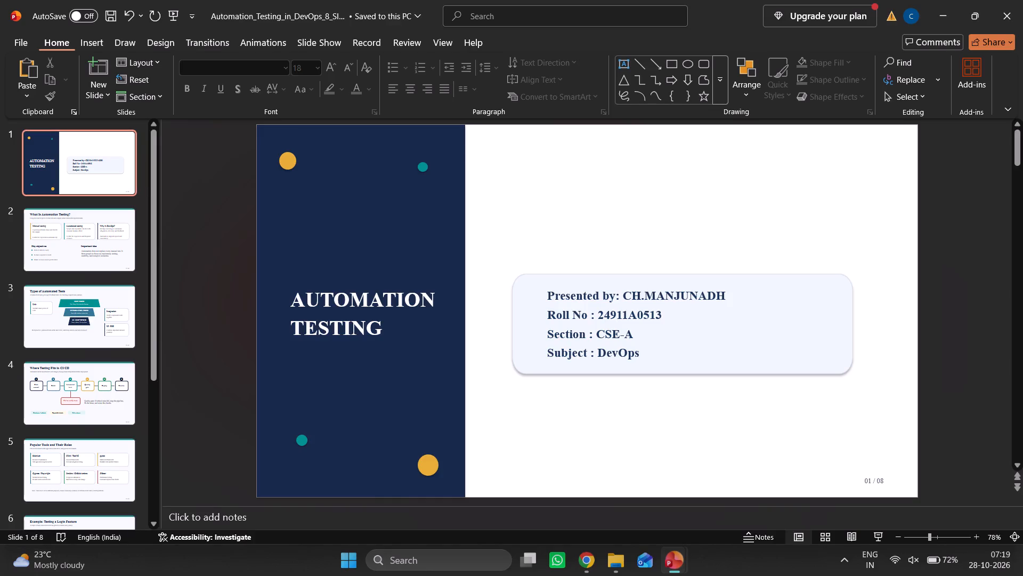
# Save a copy of the presentation in the Downloads folder under the file name DEVOPS.
pyautogui.click(23, 40)
pyautogui.click(47, 241)
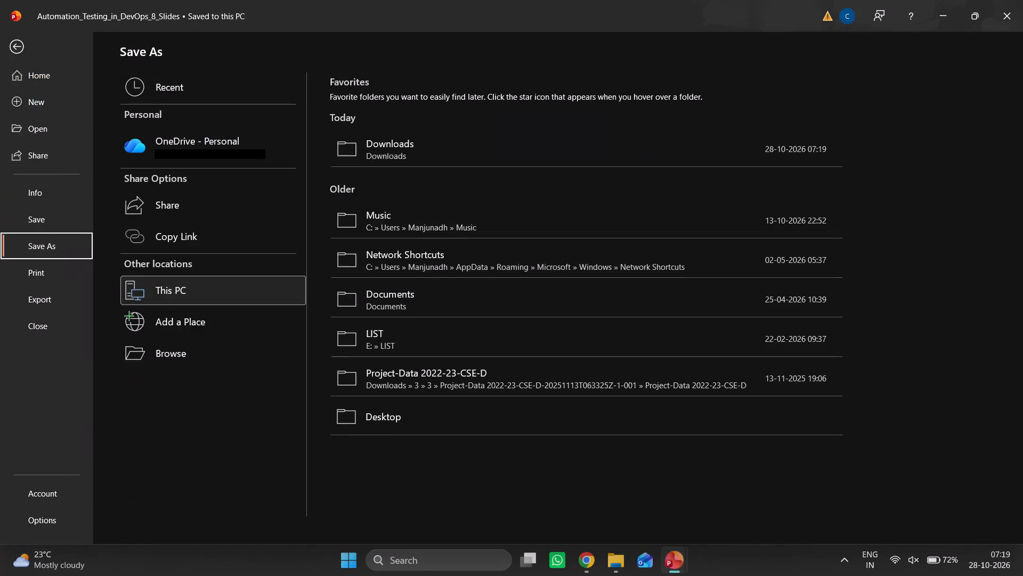
pyautogui.click(360, 130)
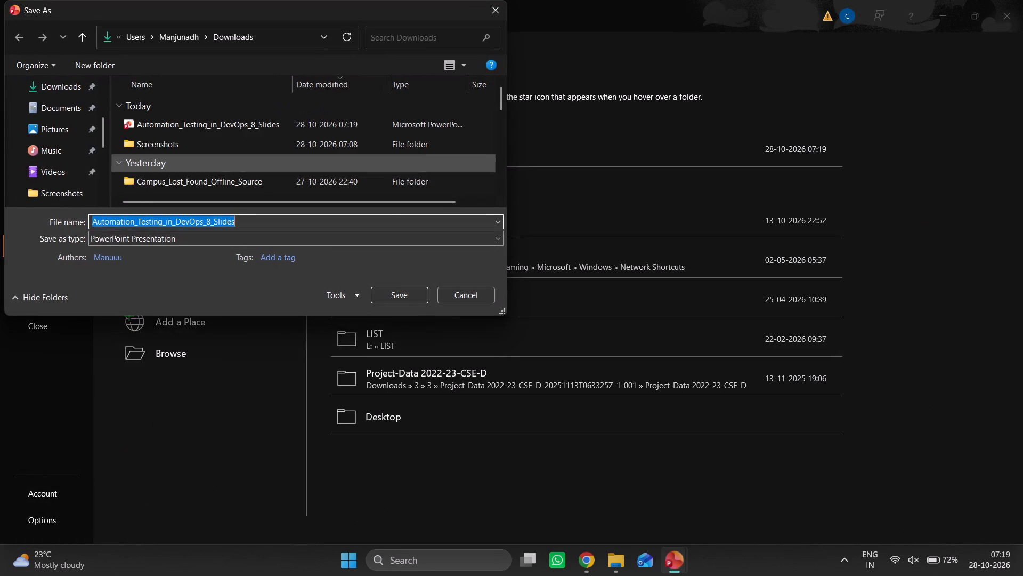
pyautogui.scroll(3, 63, 133)
pyautogui.click(82, 194)
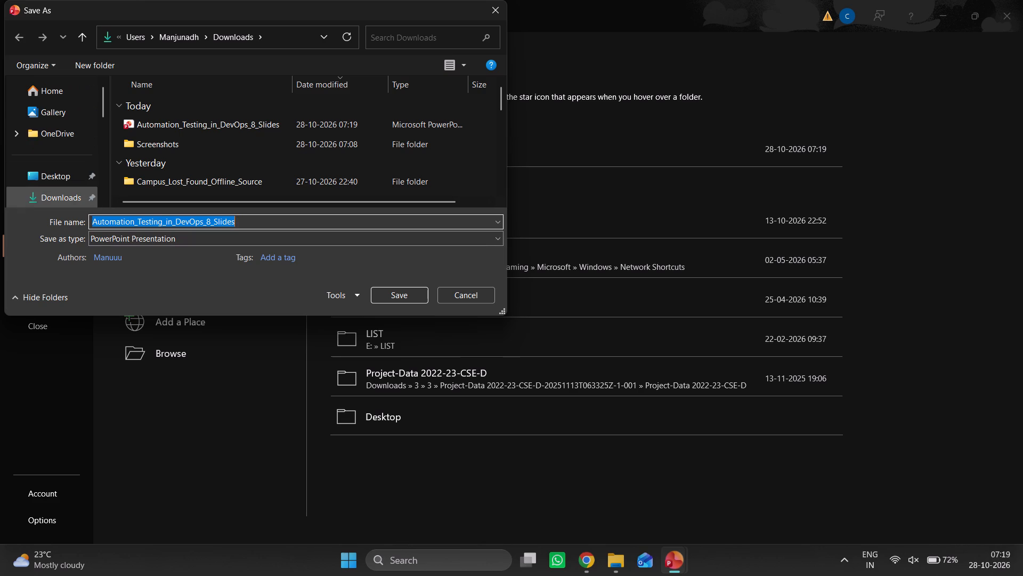
pyautogui.doubleClick(273, 221)
pyautogui.press('BackSpace')
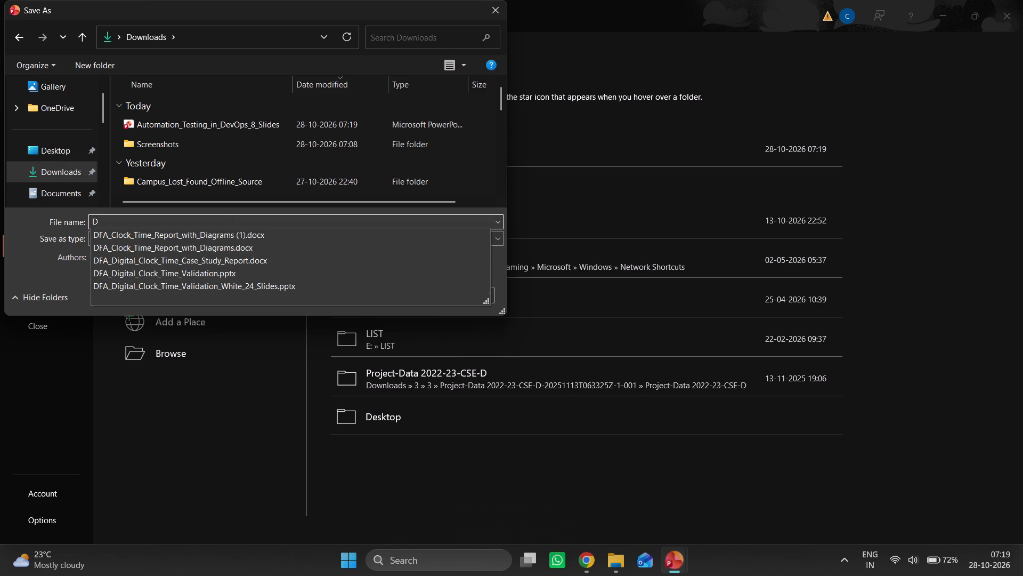
pyautogui.press('e')
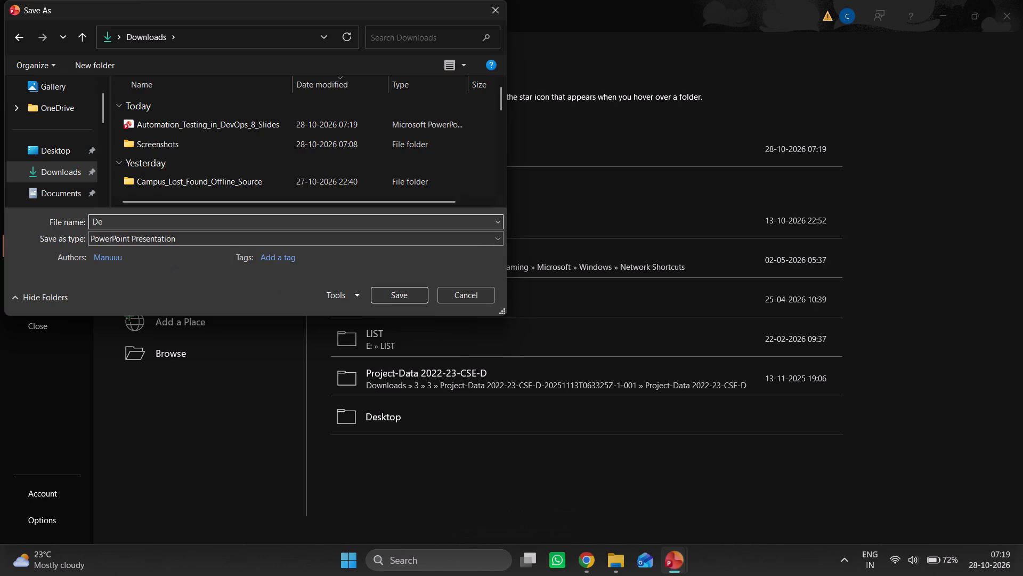
pyautogui.write('EV')
pyautogui.write('OPS')
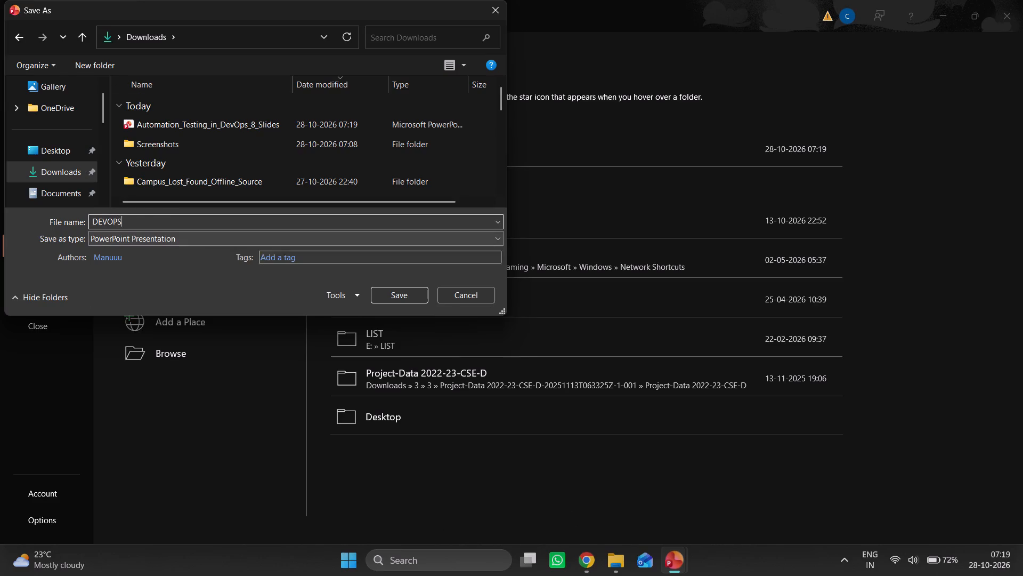
pyautogui.click(403, 290)
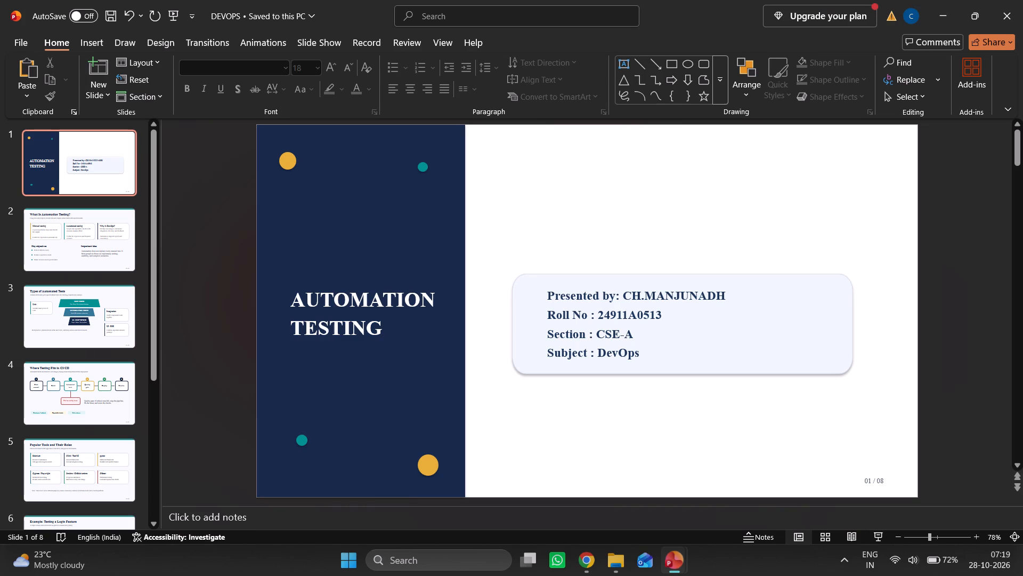
# Switch to the ChatGPT conversation in Chrome.
pyautogui.click(587, 569)
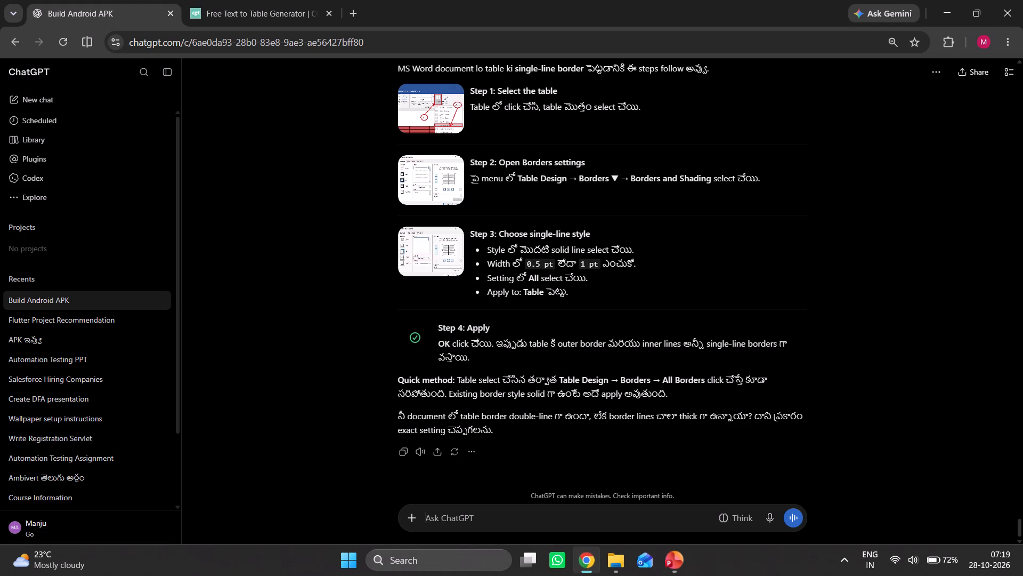
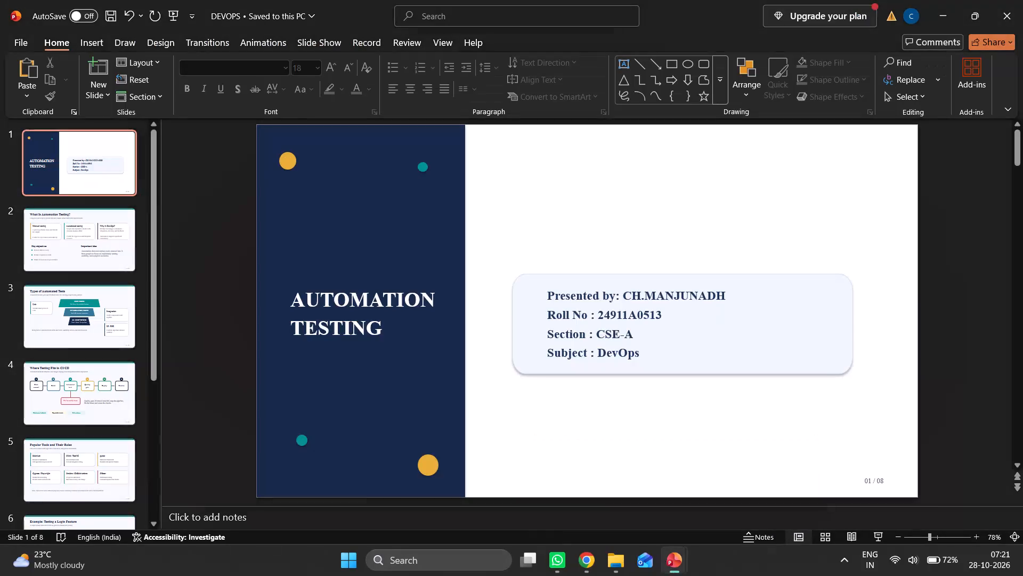
# Widen the 02 / 08 page-number text box on the What Is Automation Testing? slide slightly by extending its left edge.
pyautogui.scroll(-6, 828, 362)
pyautogui.scroll(1, 823, 344)
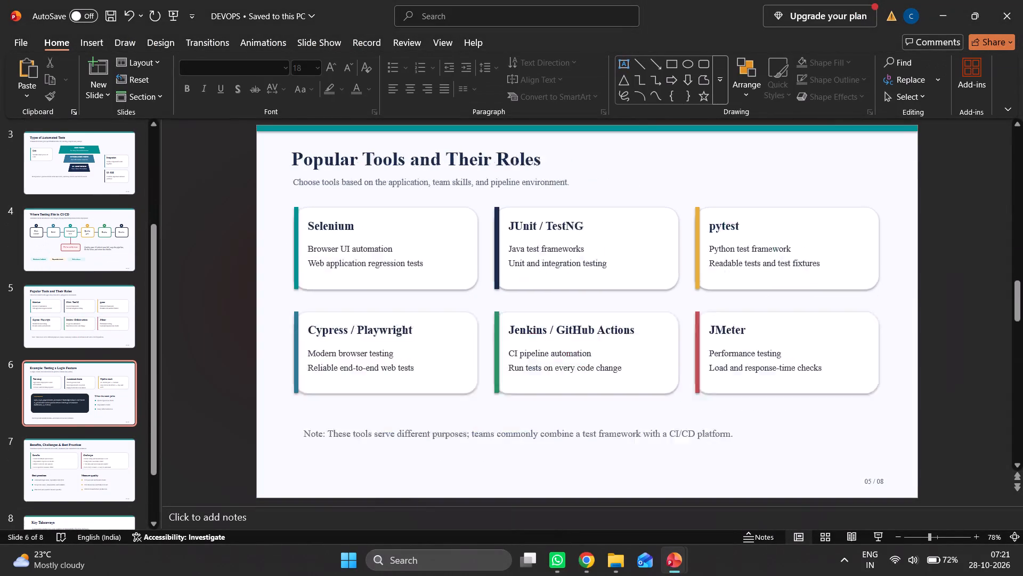
pyautogui.scroll(4, 823, 344)
pyautogui.scroll(-2, 859, 459)
pyautogui.click(871, 483)
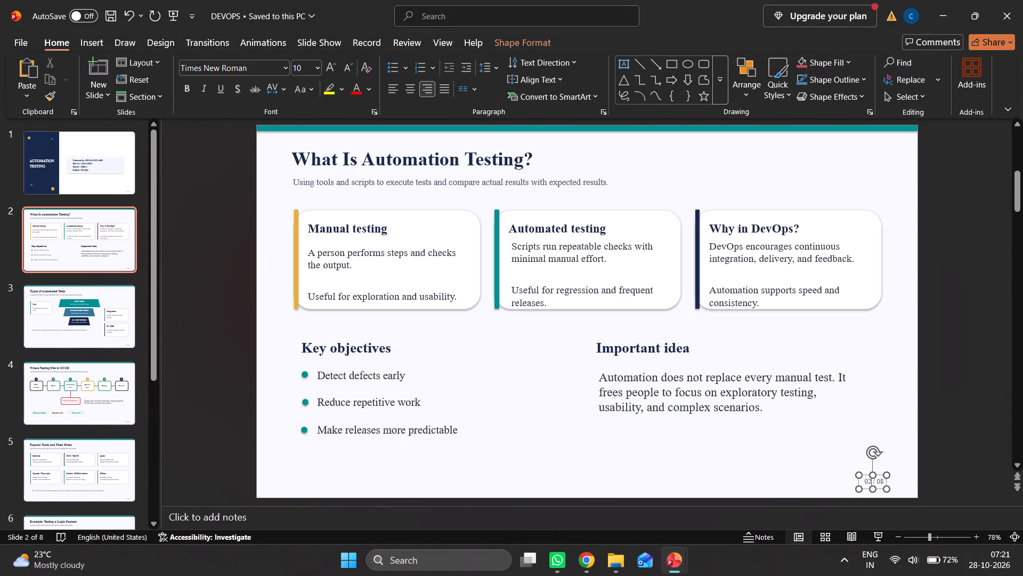
pyautogui.moveTo(859, 476); pyautogui.dragTo(848, 476)
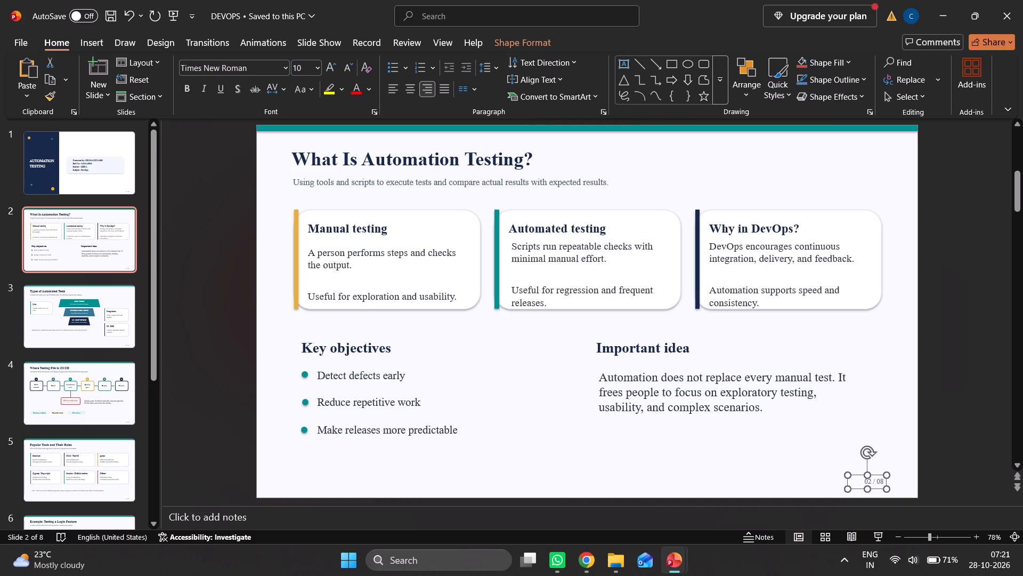
pyautogui.click(921, 442)
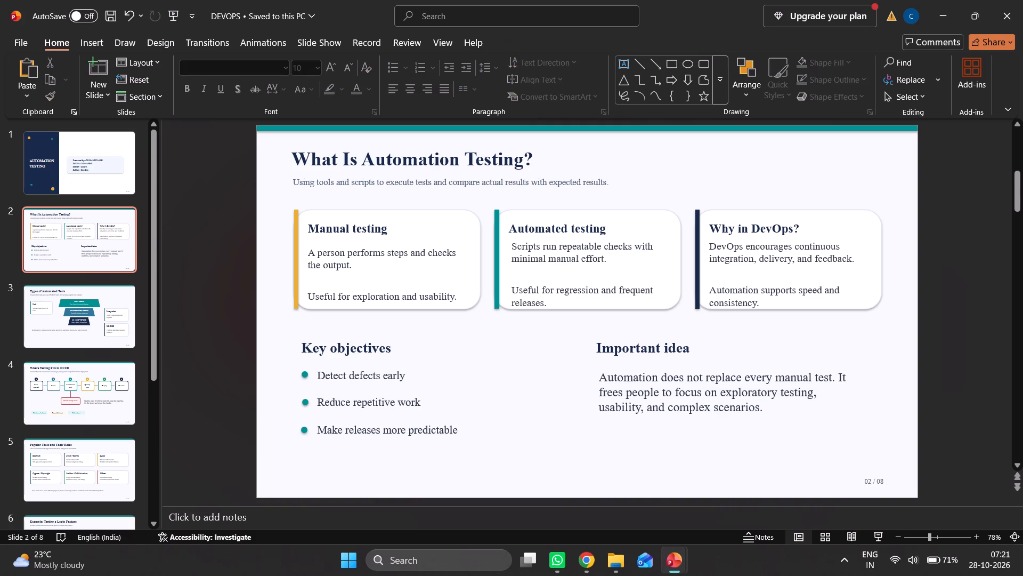
# Save the DEVOPS presentation after going through the remaining slides to Key Takeaways.
pyautogui.scroll(-8, 895, 437)
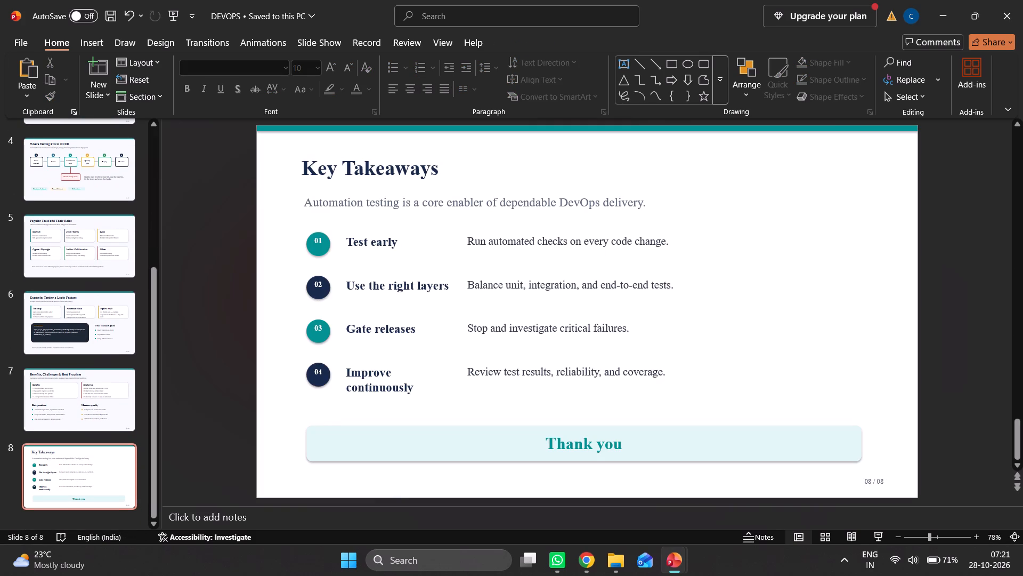
pyautogui.hotkey('ctrl', 's')
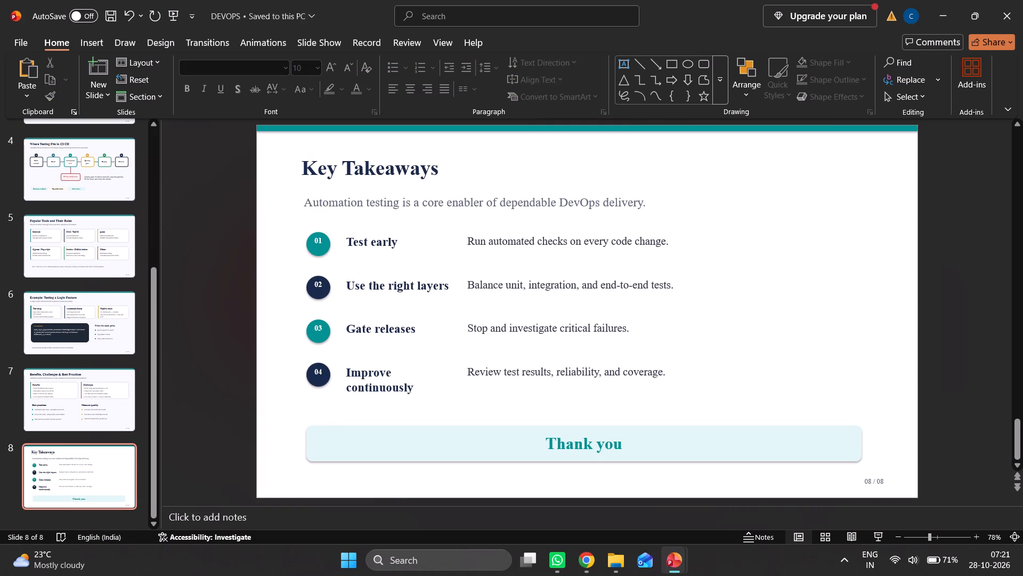
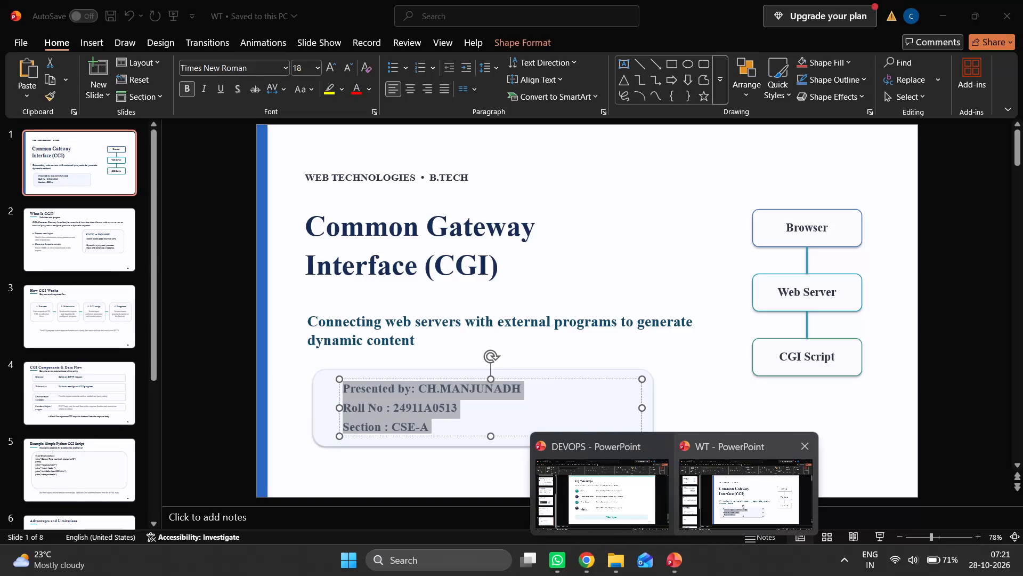
# Switch to the DEVOPS presentation and bring up its print preview to check how the slides will print.
pyautogui.click(615, 505)
pyautogui.click(222, 357)
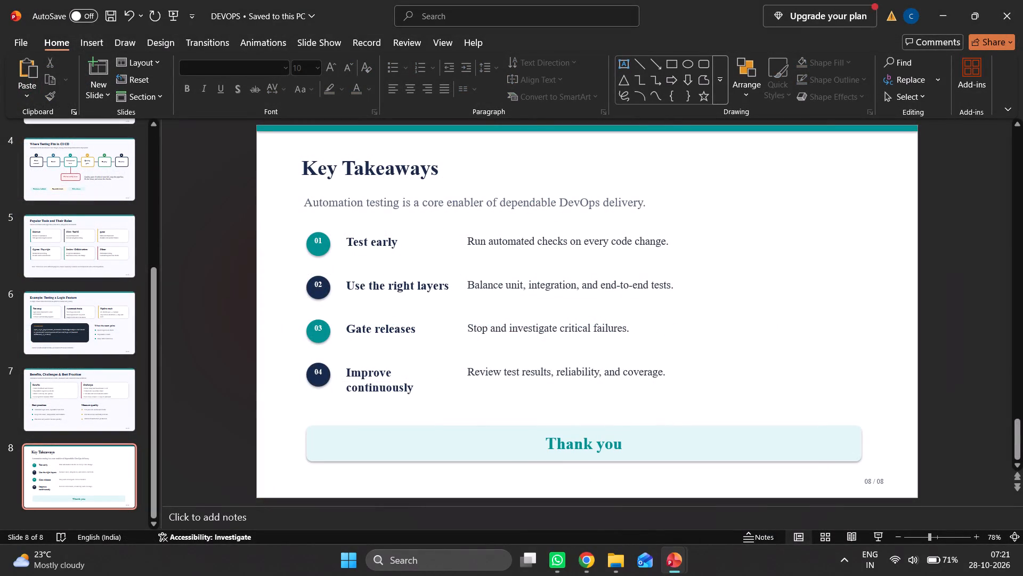
pyautogui.hotkey('ctrl', 'p')
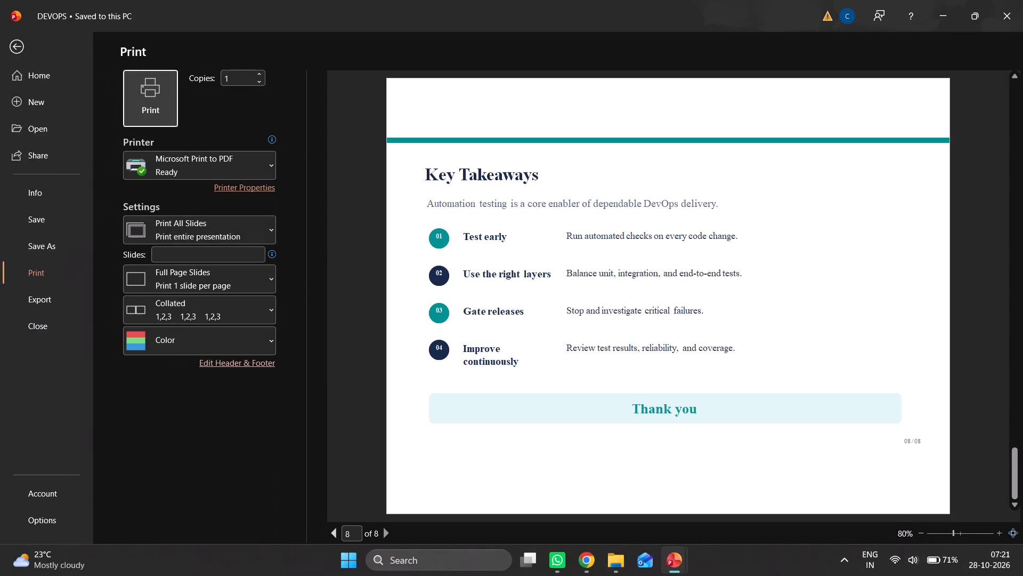
pyautogui.scroll(-9, 668, 305)
pyautogui.scroll(8, 683, 303)
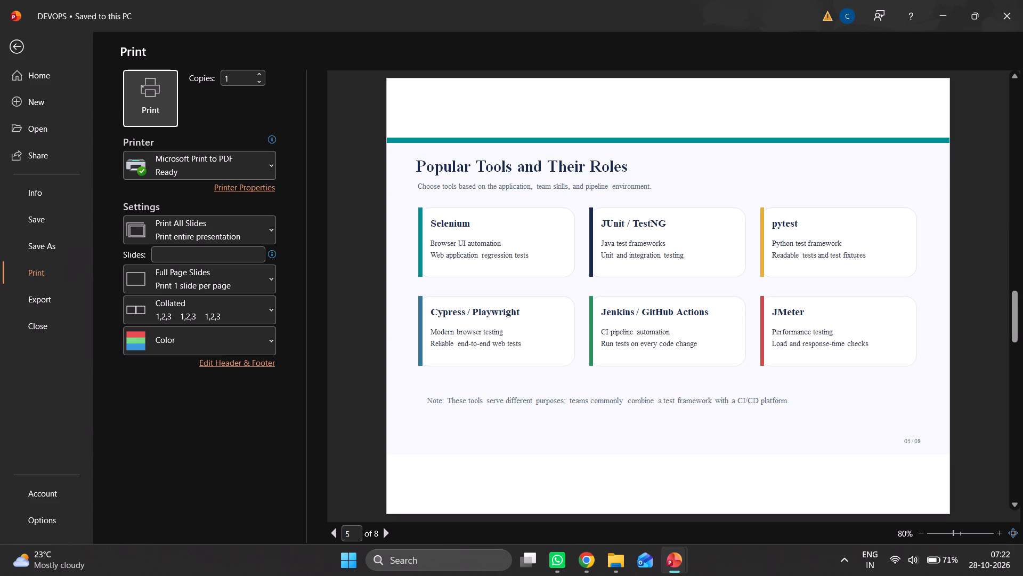
# Examine the print preview pages of the DEVOPS presentation from the Automation Testing title slide through Key Takeaways.
pyautogui.scroll(16, 604, 203)
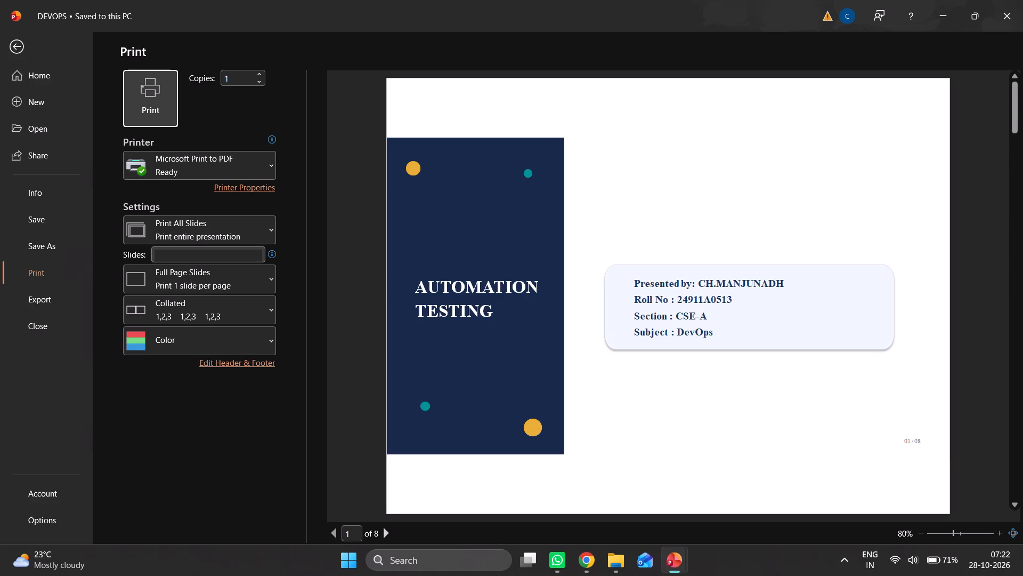
pyautogui.scroll(-9, 713, 276)
pyautogui.scroll(1, 711, 276)
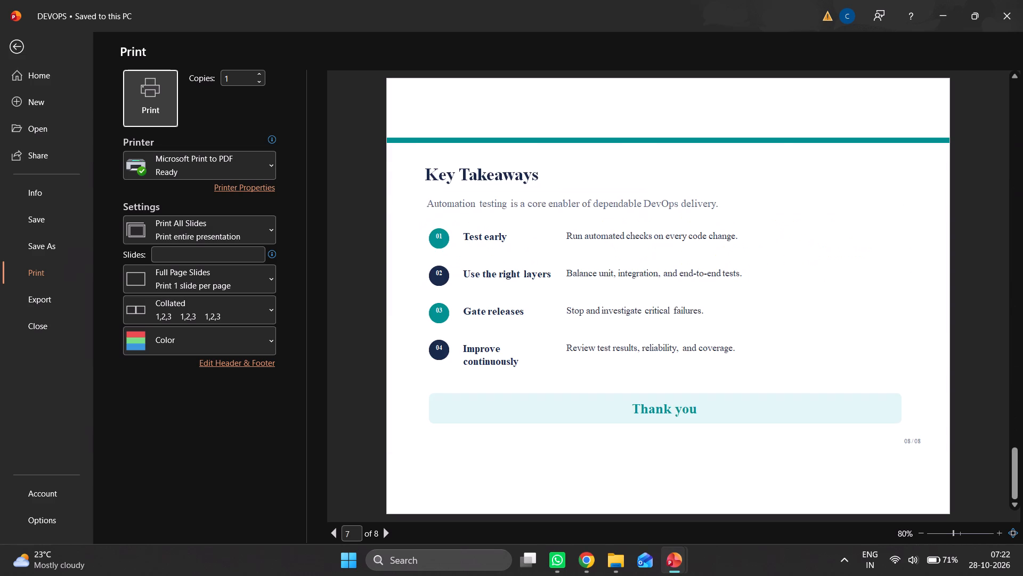
pyautogui.scroll(7, 711, 276)
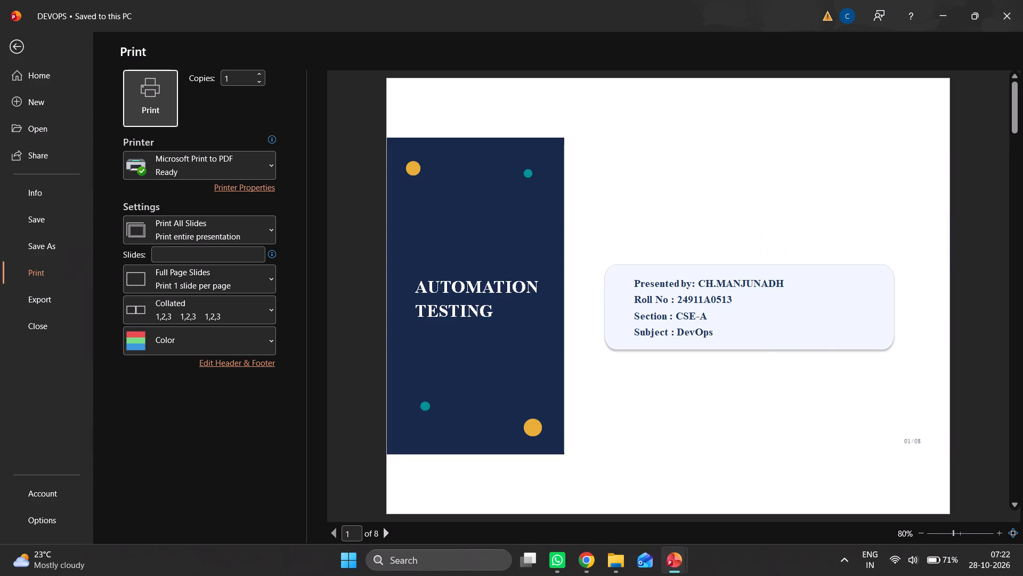
pyautogui.scroll(-8, 709, 275)
pyautogui.scroll(3, 707, 274)
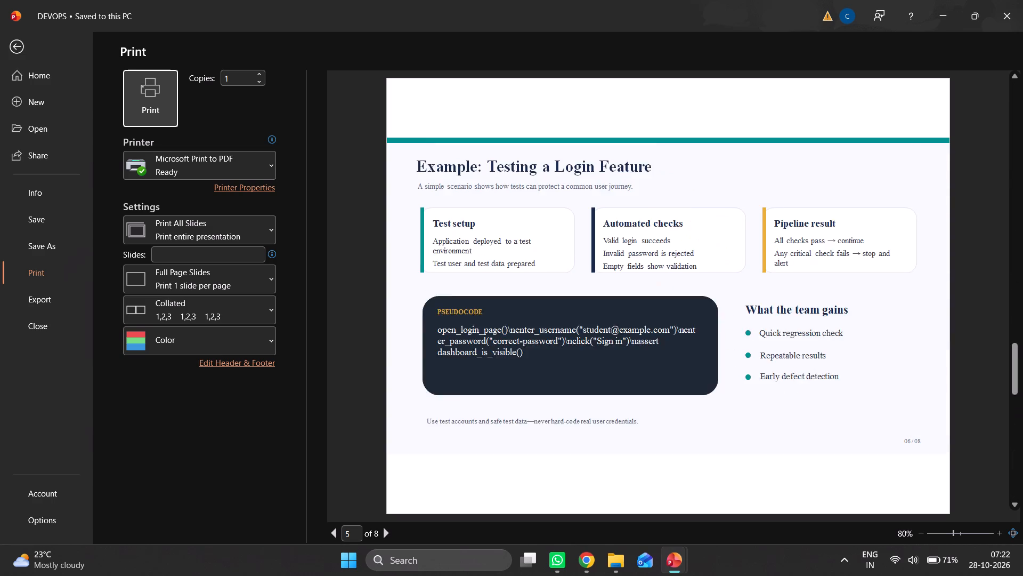